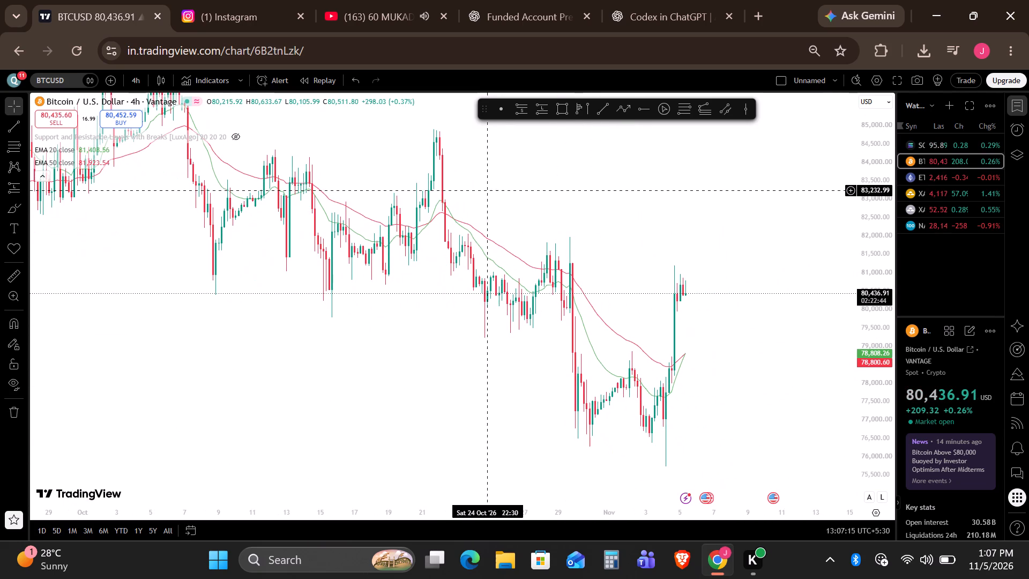
left_click_drag(538, 228, 509, 230)
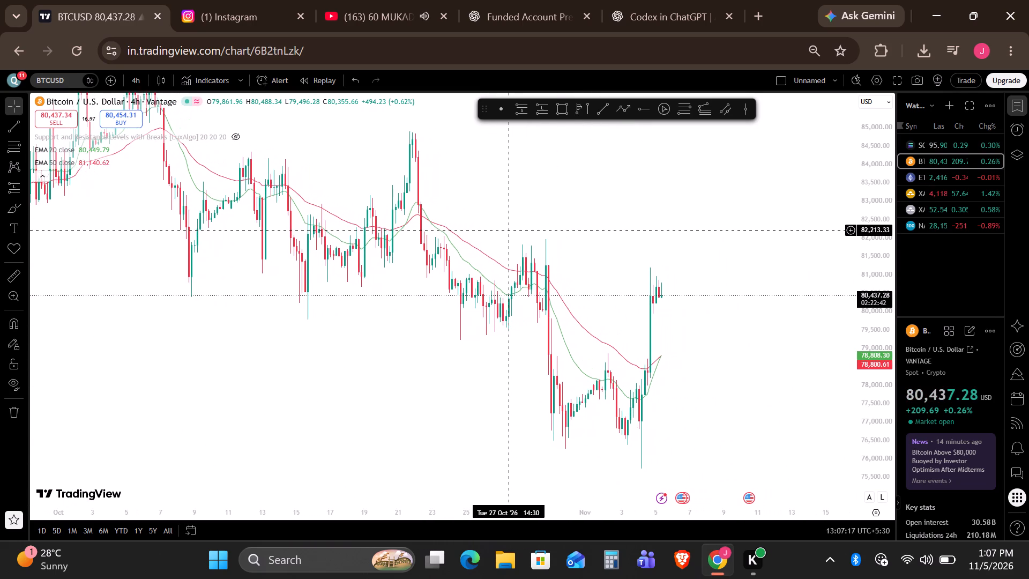
left_click_drag(624, 267, 575, 264)
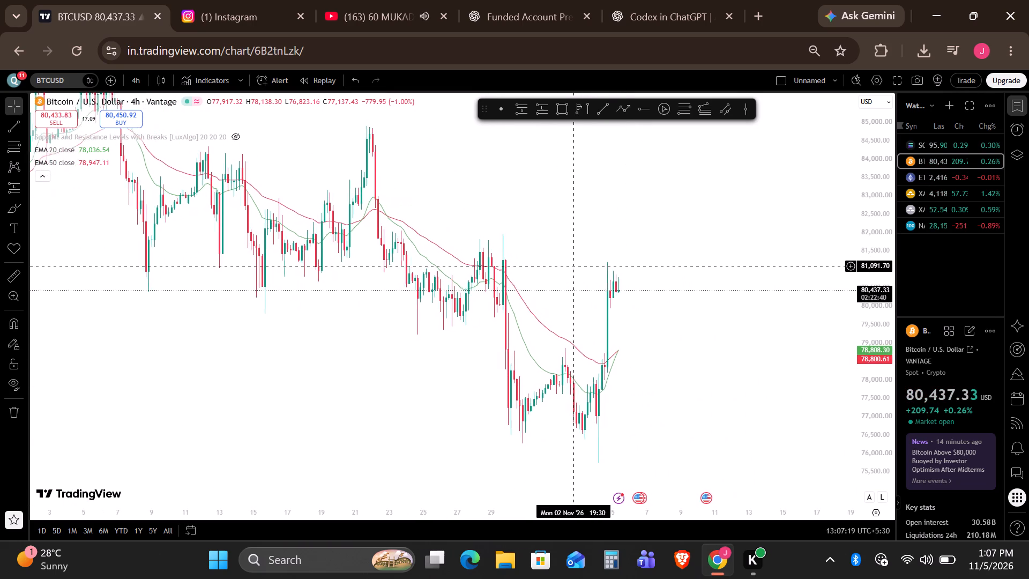
left_click_drag(673, 294, 631, 279)
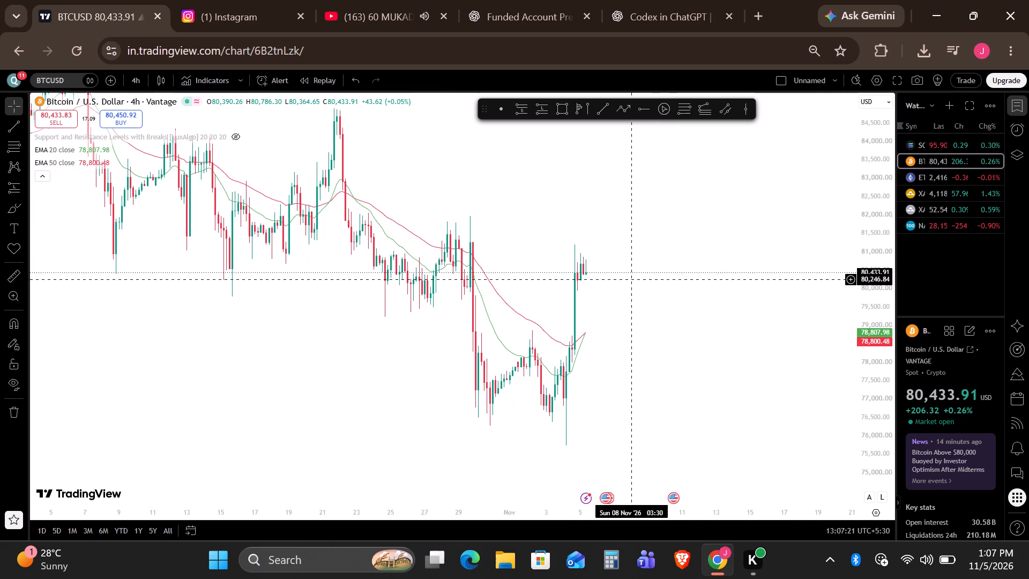
left_click_drag(660, 316, 641, 328)
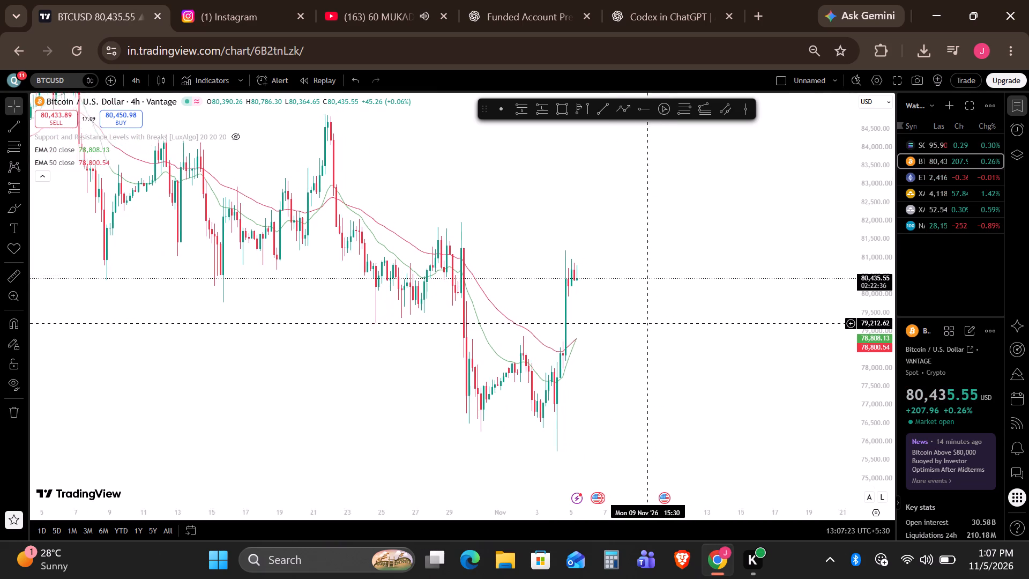
left_click_drag(641, 328, 662, 344)
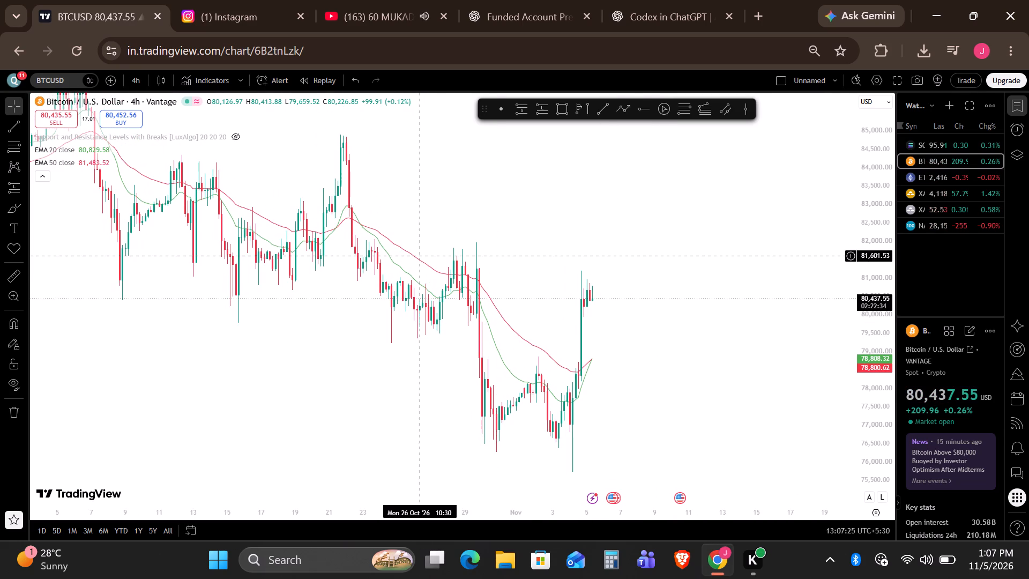
Set the BTCUSD chart's timeframe to 1 week.
left_click(141, 79)
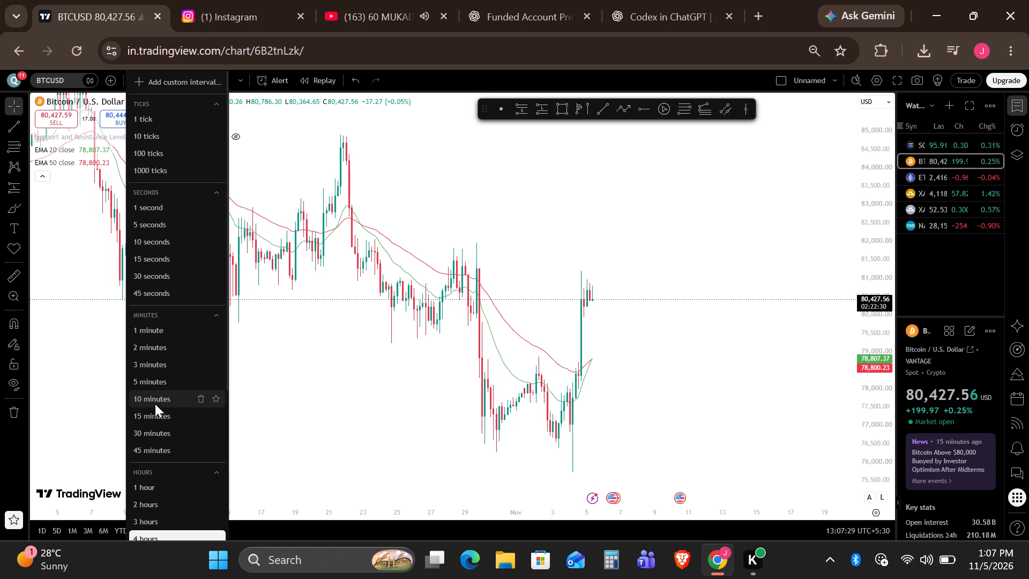
scroll(161, 434, "down", 2)
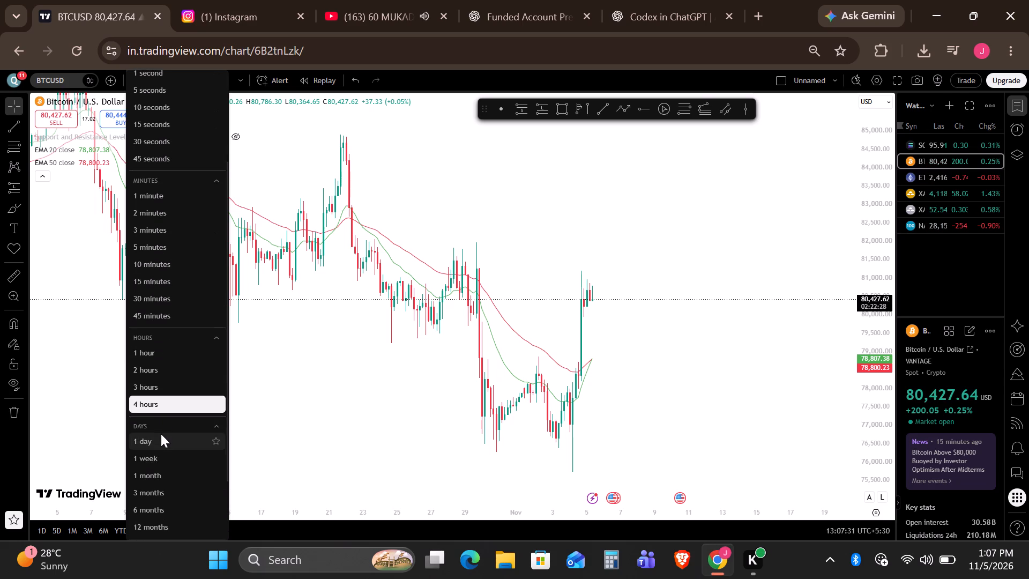
left_click(170, 457)
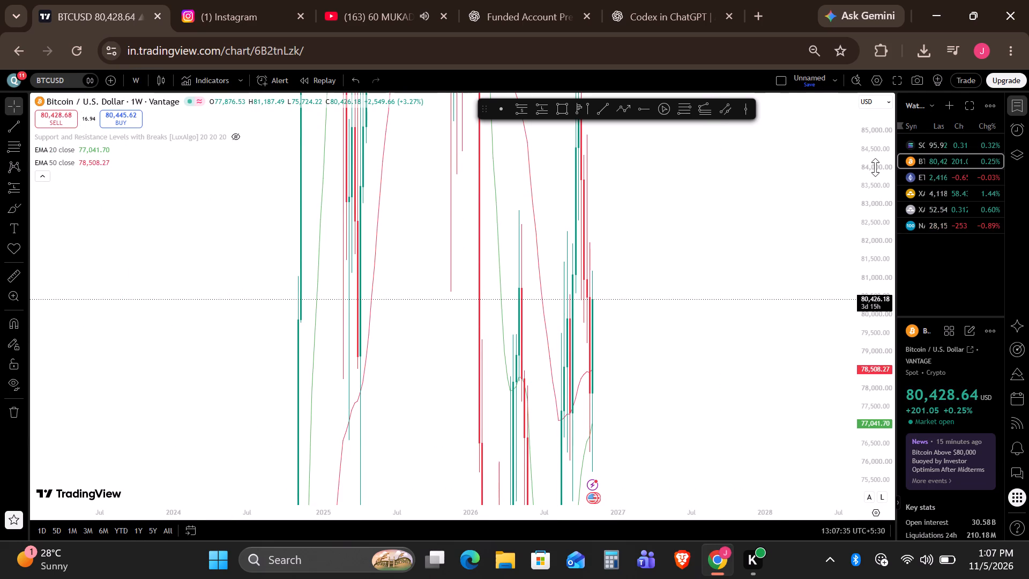
Draw a rectangle zone from about 83,100 down to about 81,000, spanning 10 February 2025 to about late October 2027.
left_click_drag(876, 167, 807, 495)
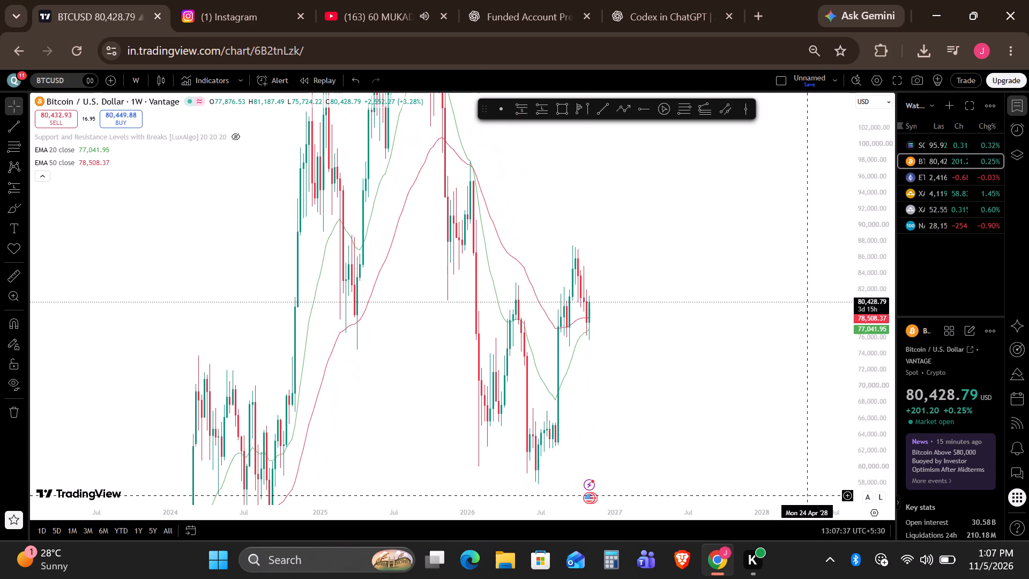
left_click_drag(781, 345, 792, 299)
left_click_drag(743, 303, 699, 310)
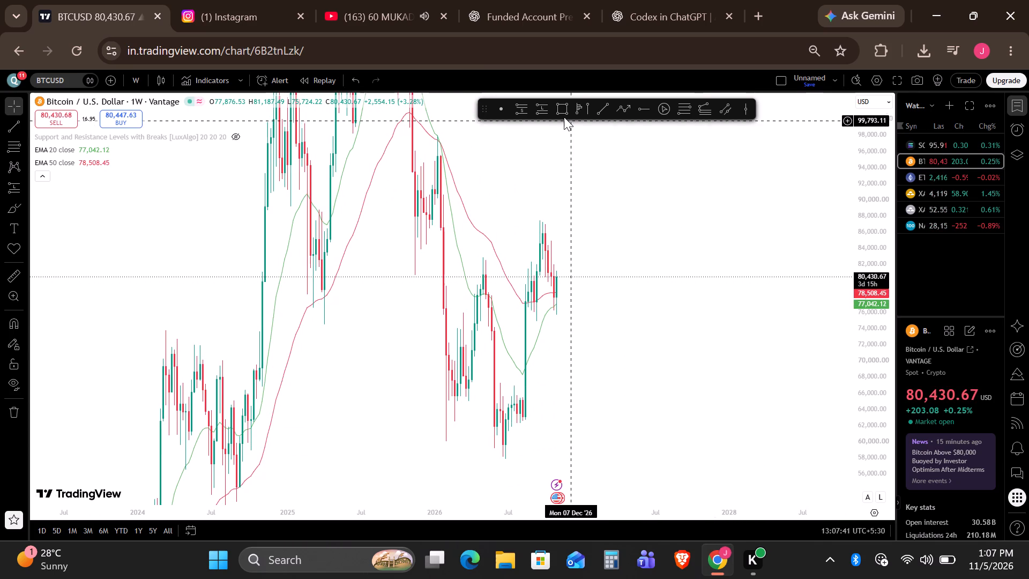
left_click(562, 115)
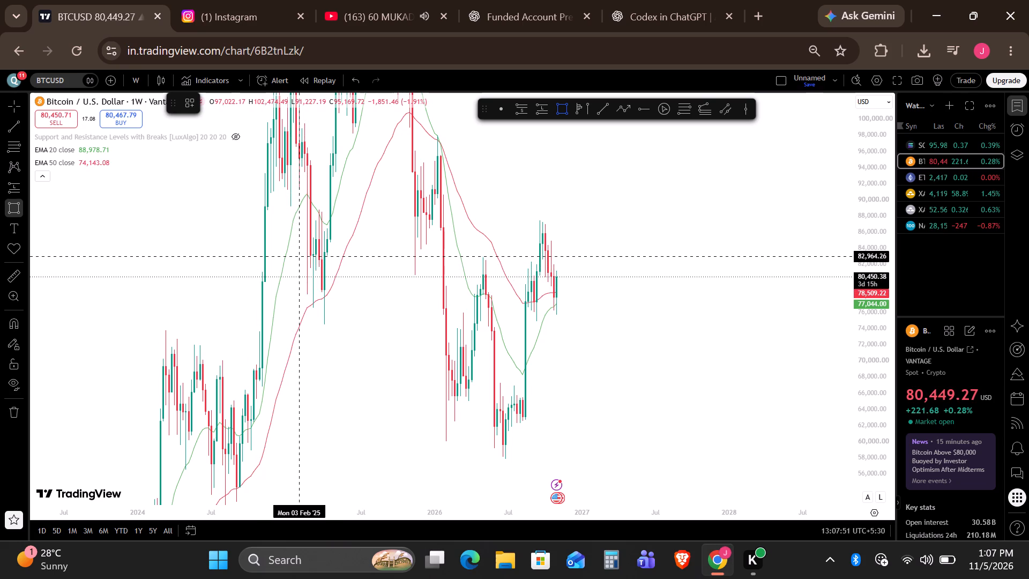
left_click_drag(302, 255, 305, 266)
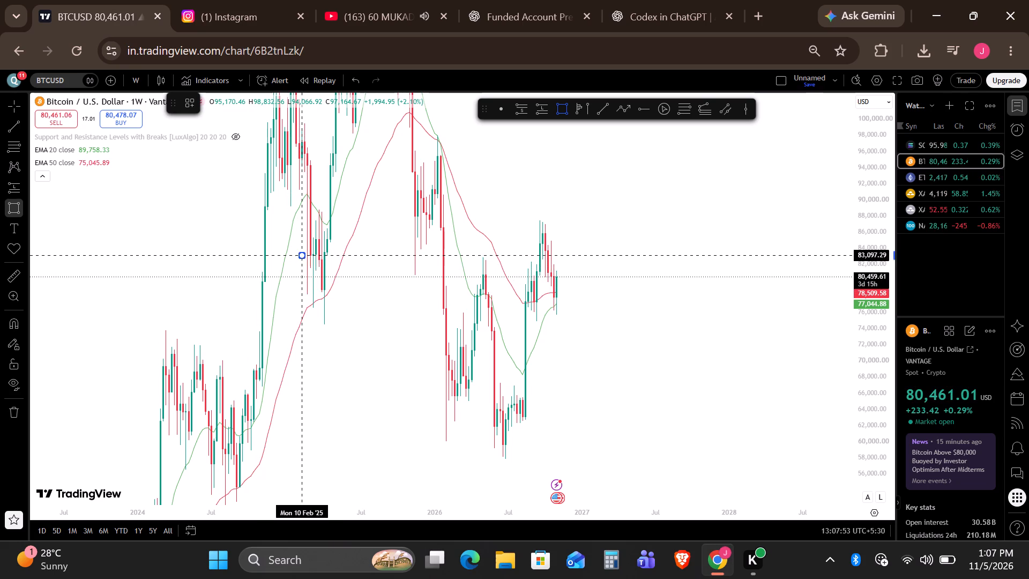
left_click_drag(305, 266, 519, 236)
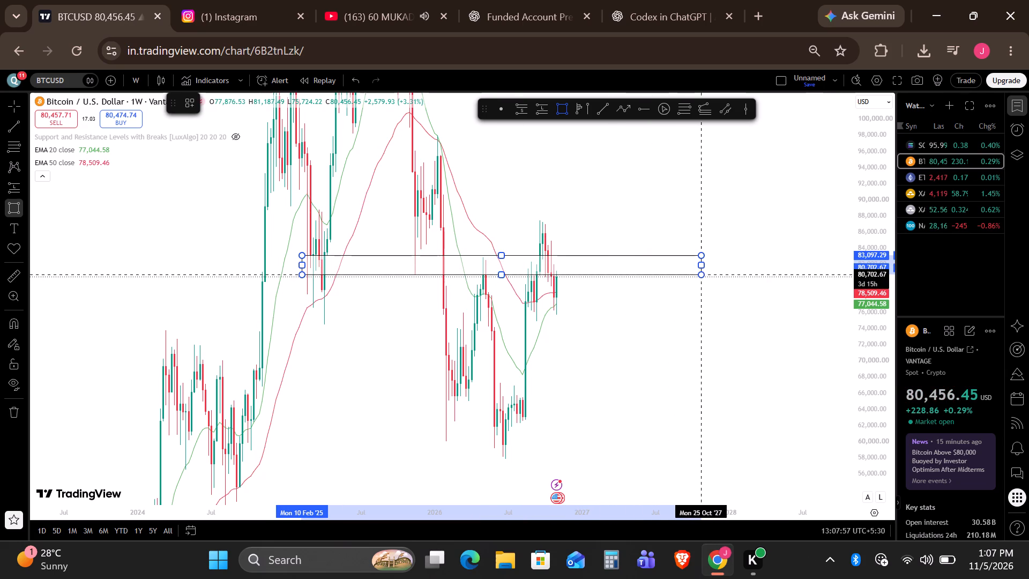
left_click(706, 272)
left_click(629, 338)
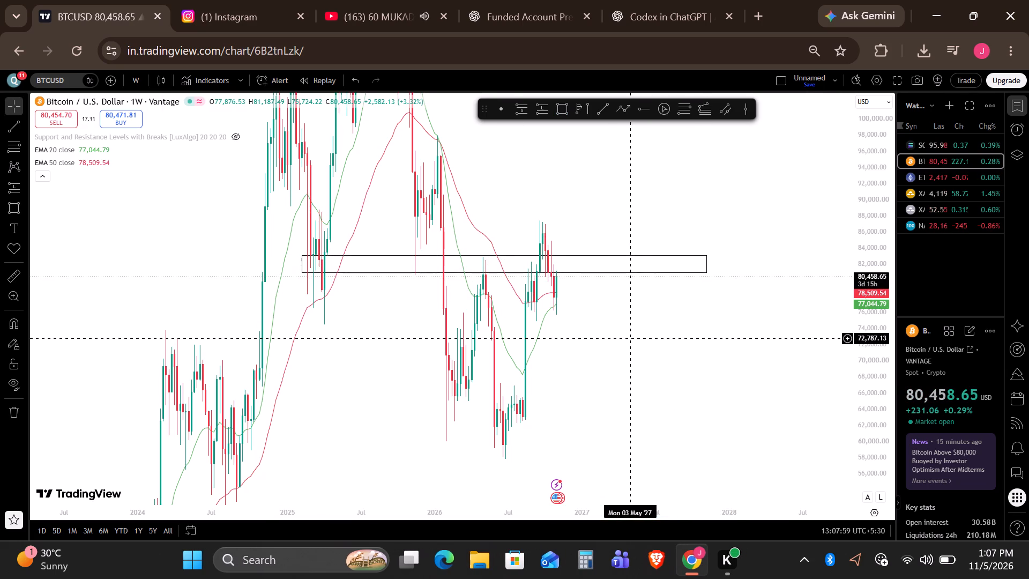
Draw a second rectangle zone from about 73,800 down to about 71,400, spanning 22 January 2024 to about 11 January 2027.
left_click_drag(658, 347, 678, 321)
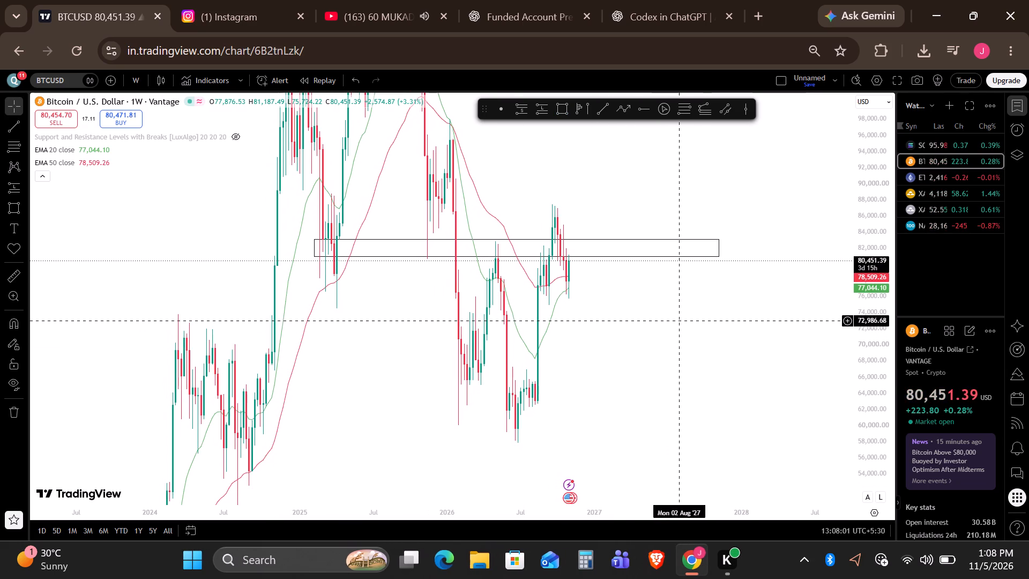
left_click(566, 113)
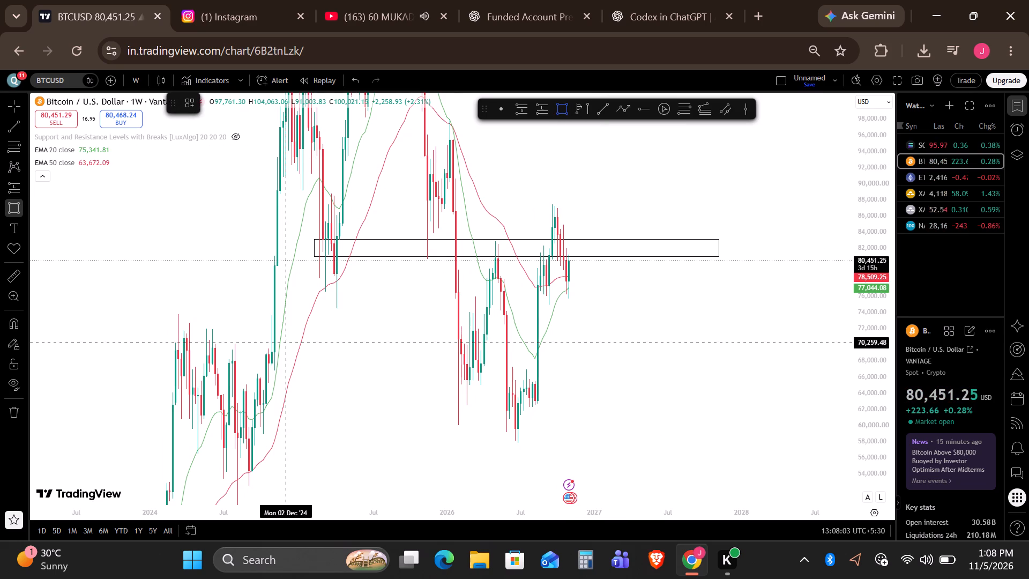
left_click_drag(158, 314, 414, 342)
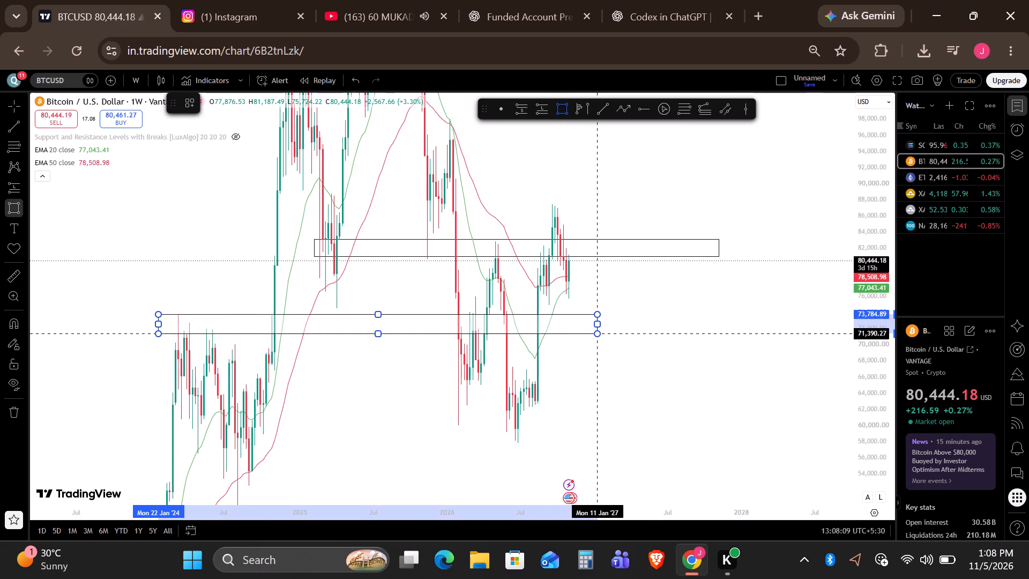
left_click(598, 333)
left_click(648, 342)
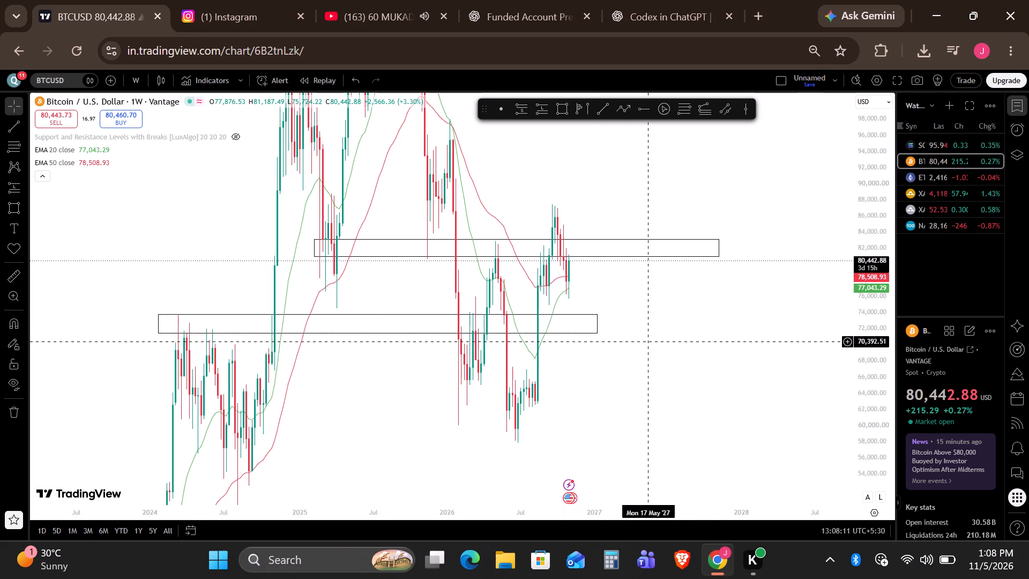
Set the BTCUSD chart's timeframe to 1 day.
left_click_drag(675, 332, 673, 381)
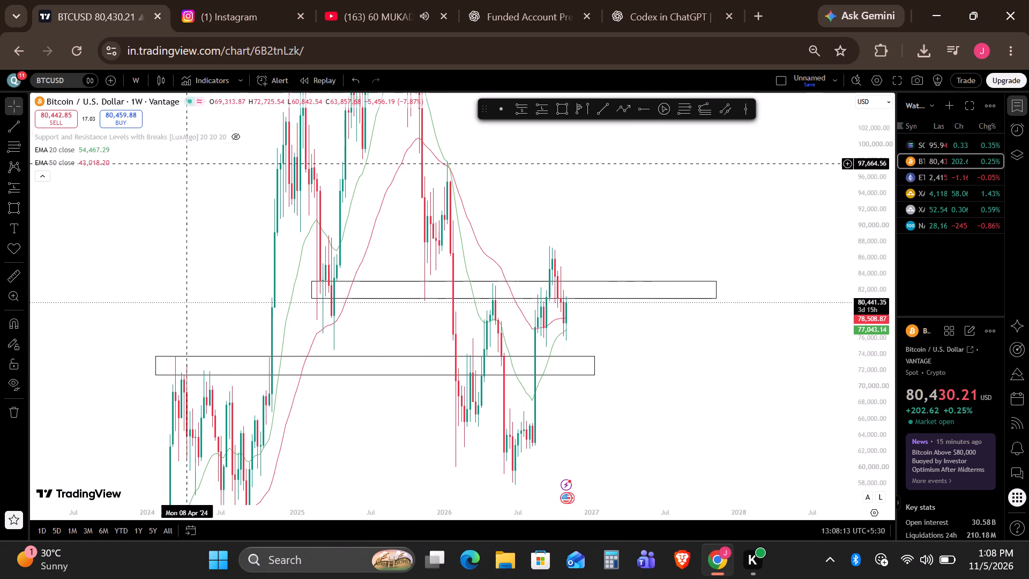
left_click(136, 78)
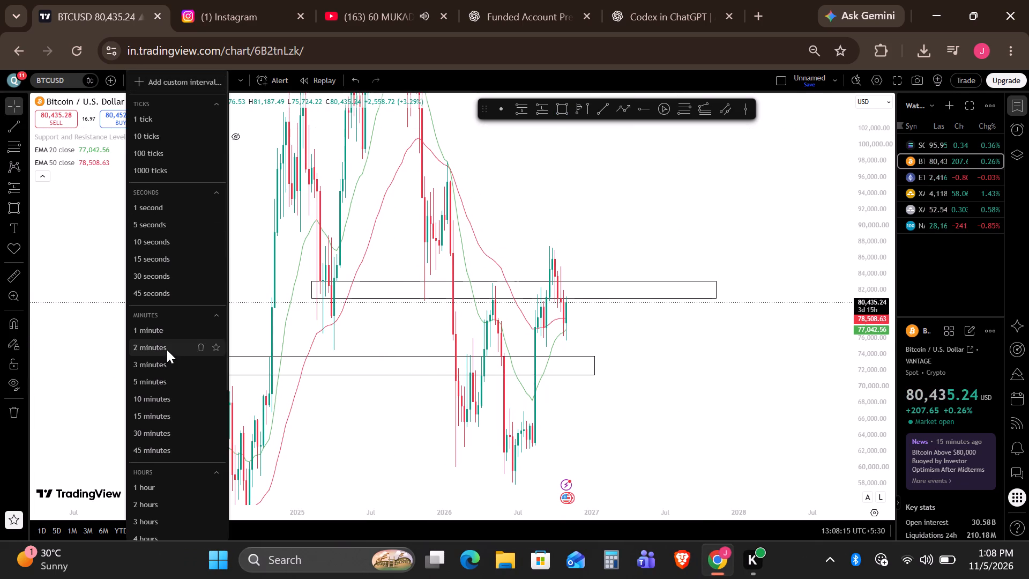
scroll(167, 350, "down", 2)
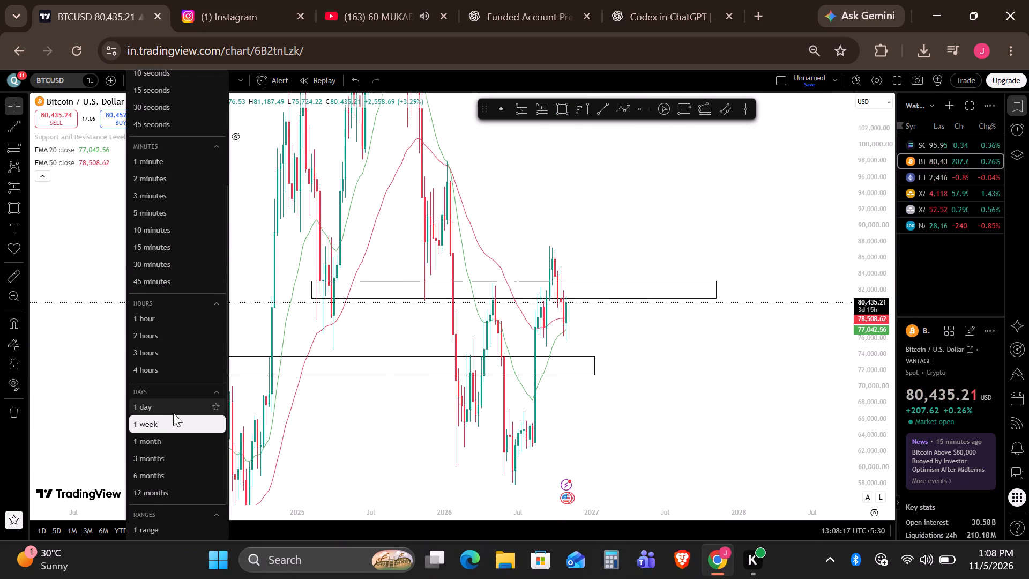
left_click(177, 405)
Draw a rectangle zone on the daily BTCUSD chart from about 76,800 down to about 74,600, spanning 24 February to 18 November 2026.
scroll(341, 317, "down", 1)
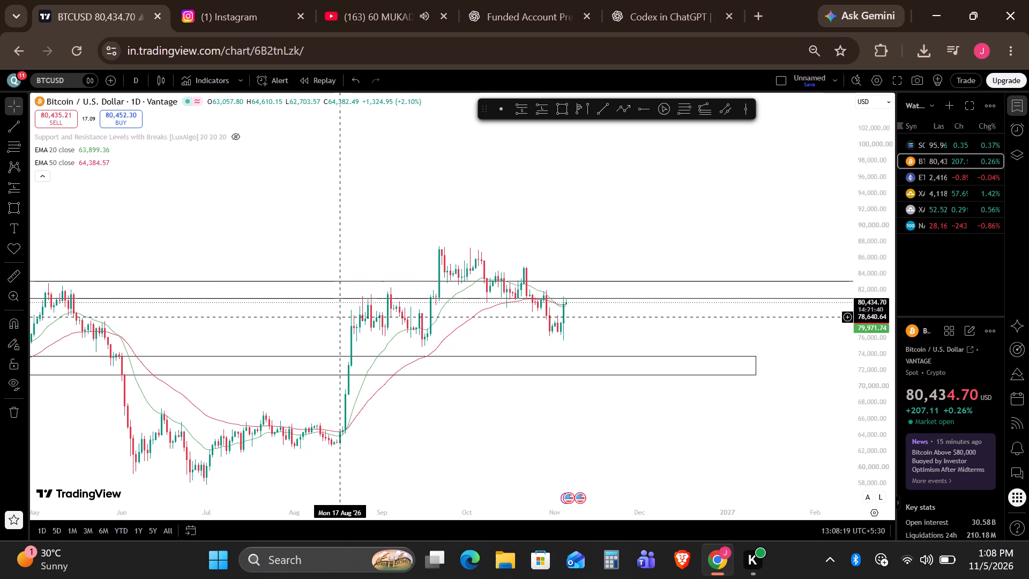
scroll(341, 317, "down", 2)
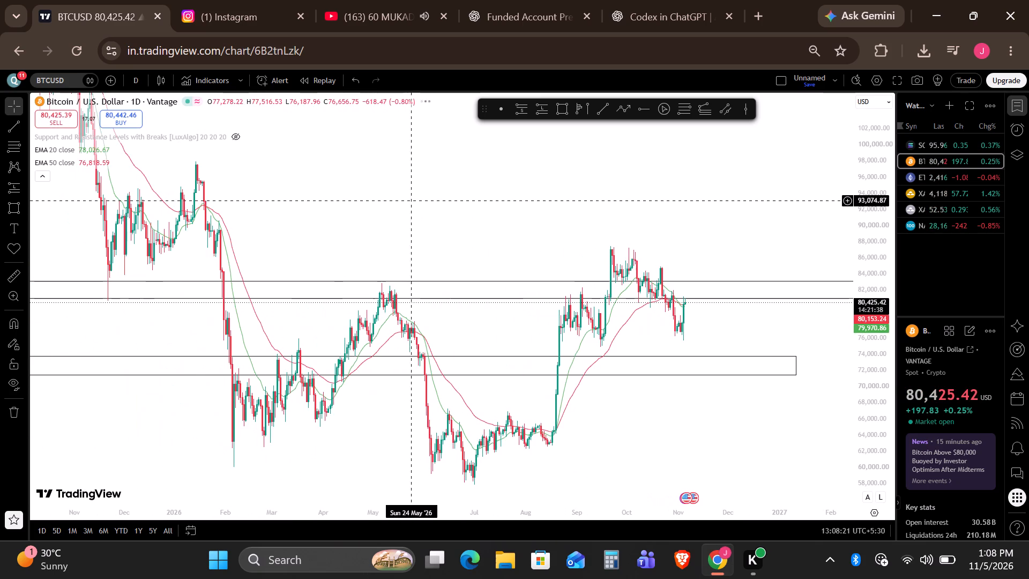
left_click_drag(419, 196, 450, 229)
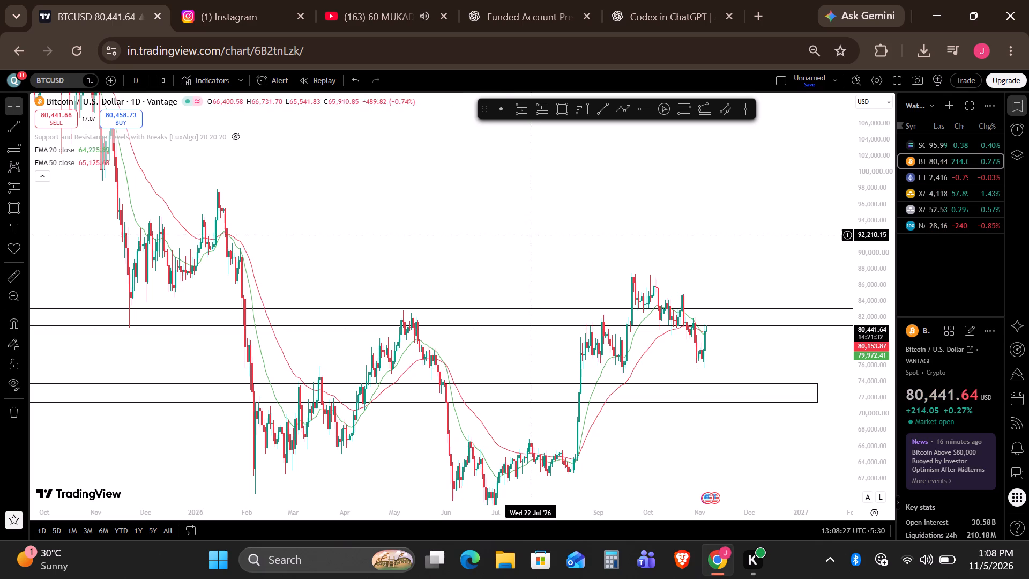
left_click(564, 115)
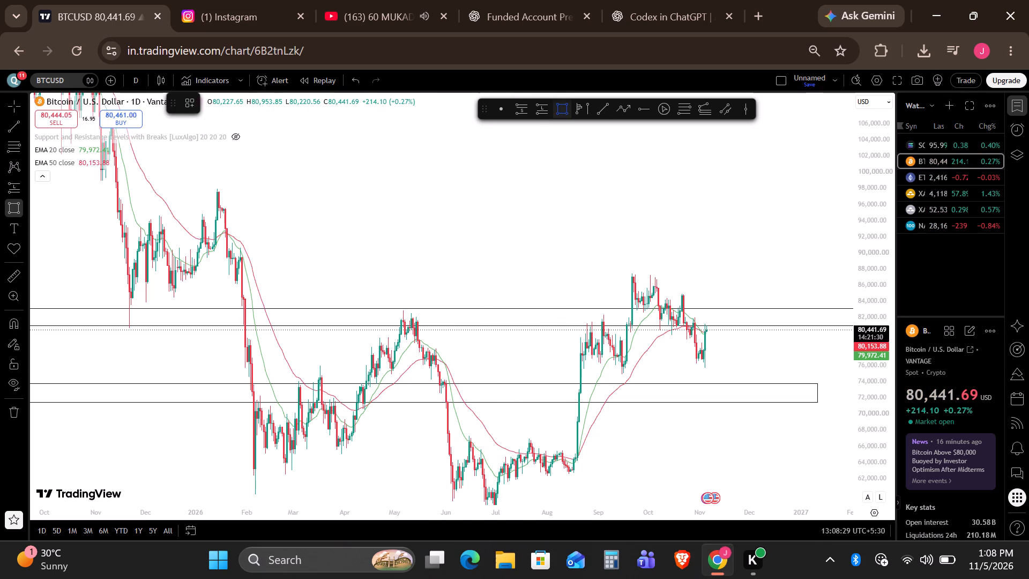
left_click(285, 377)
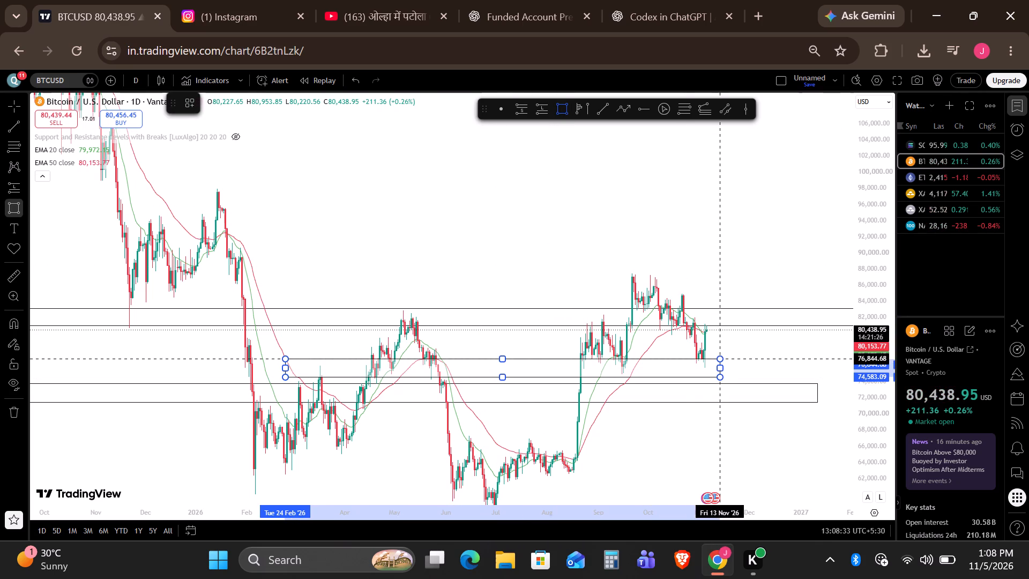
left_click(727, 359)
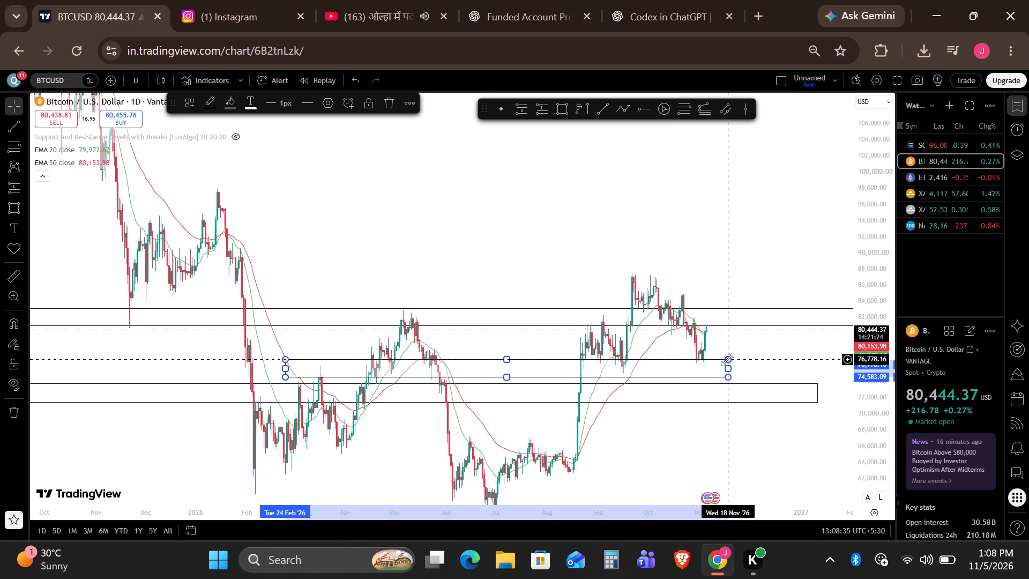
Examine the BTCUSD daily price action throughout 2026 against the three marked zones and the 20 and 50 EMAs.
left_click_drag(685, 228, 707, 237)
left_click_drag(750, 231, 674, 224)
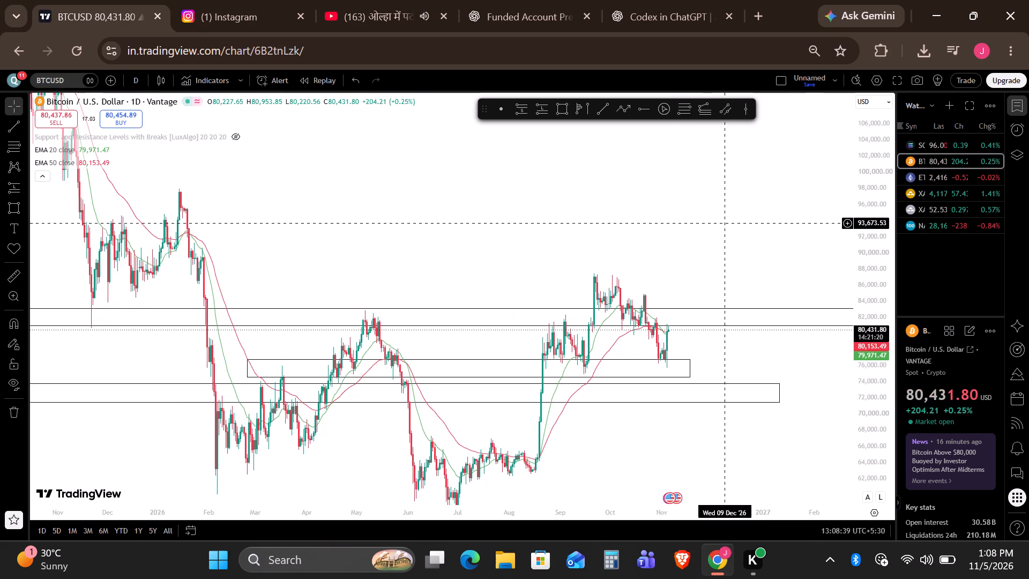
left_click_drag(725, 223, 690, 224)
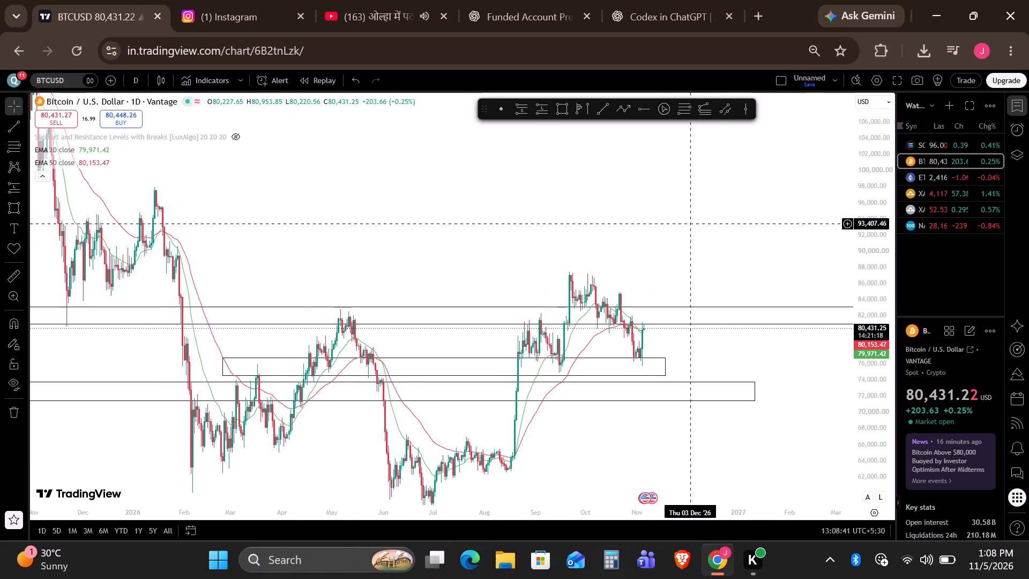
left_click_drag(690, 224, 703, 223)
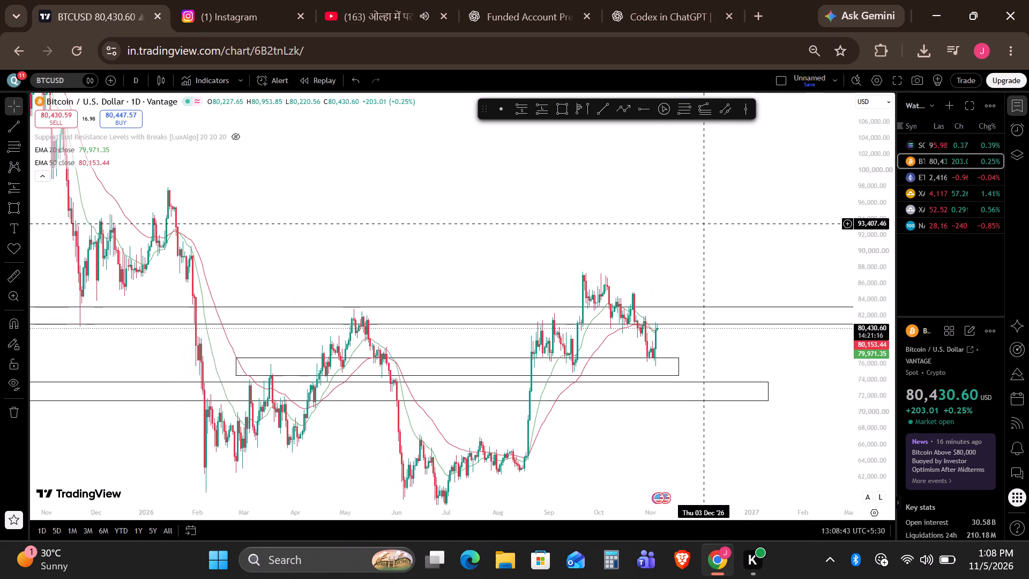
left_click_drag(703, 223, 715, 221)
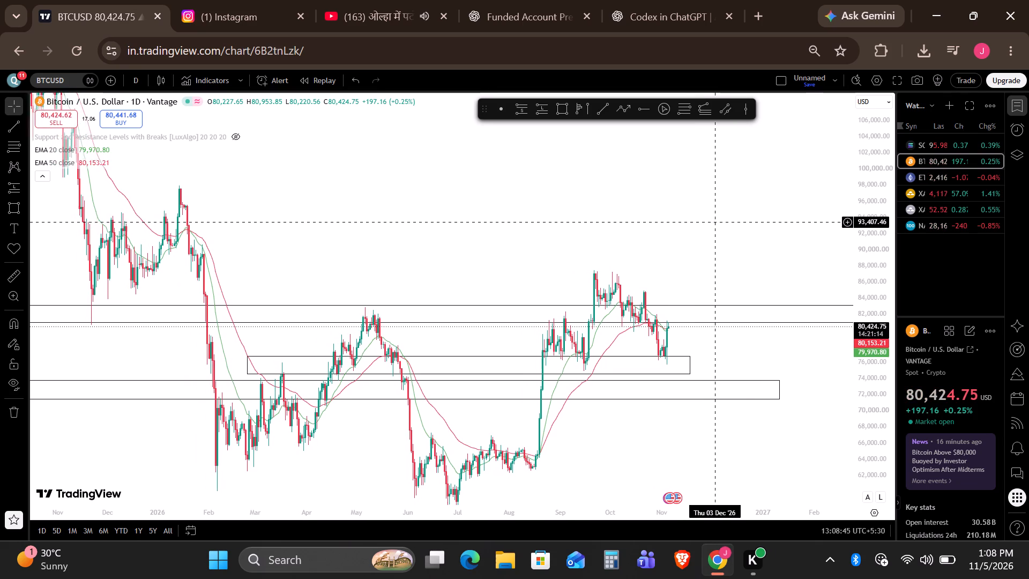
left_click_drag(715, 221, 720, 218)
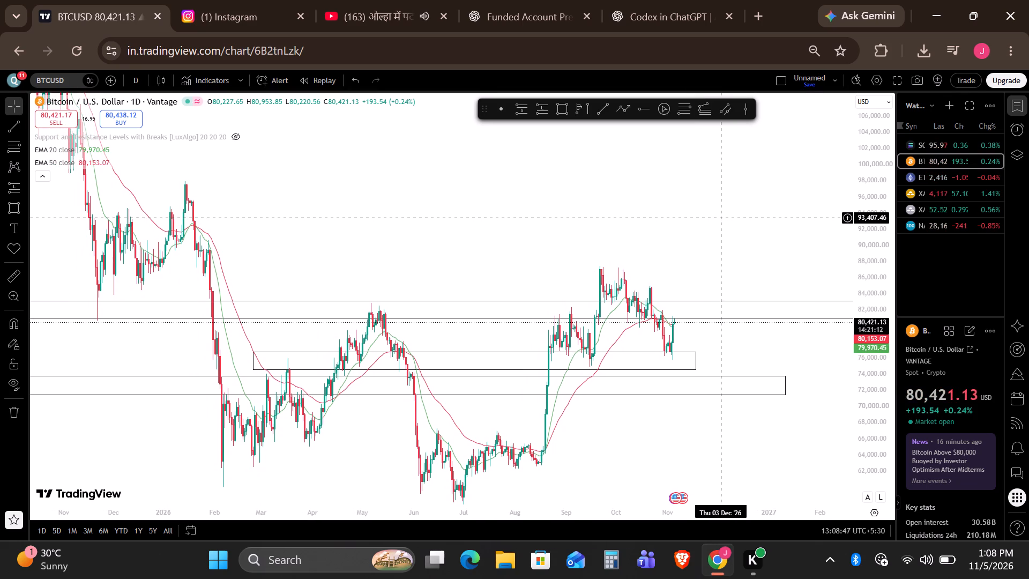
left_click_drag(720, 218, 719, 225)
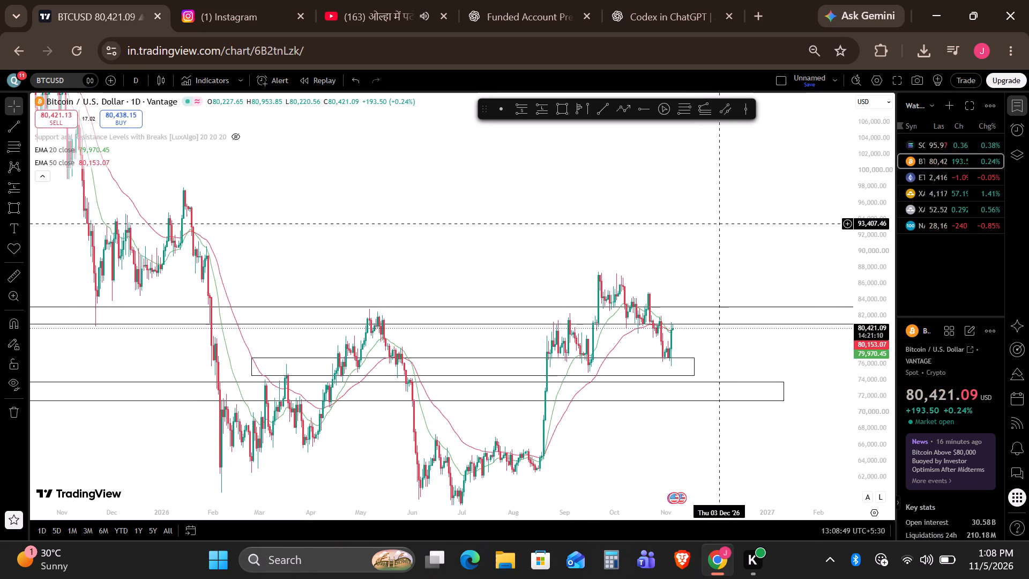
left_click_drag(719, 225, 722, 227)
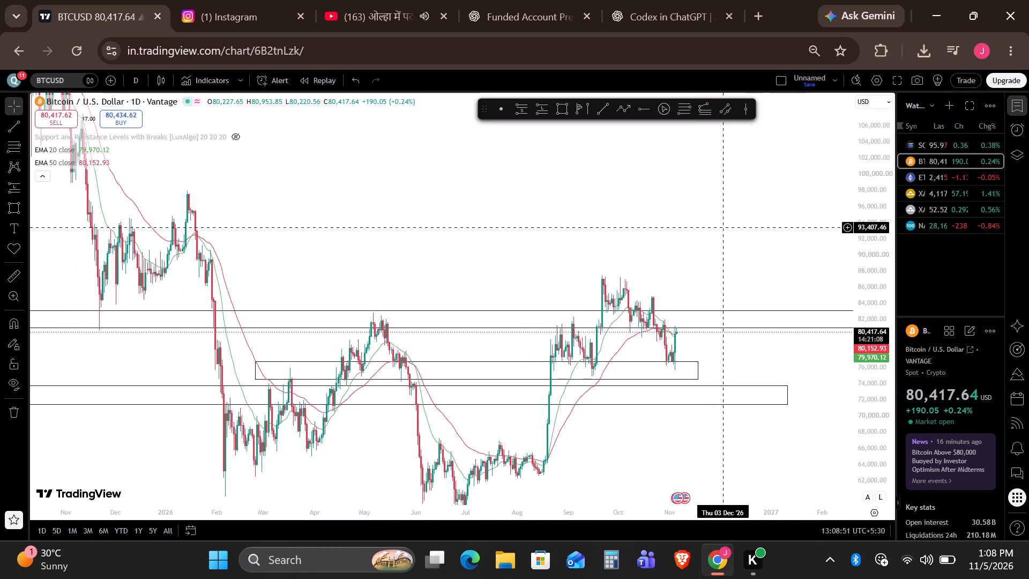
left_click_drag(722, 227, 722, 225)
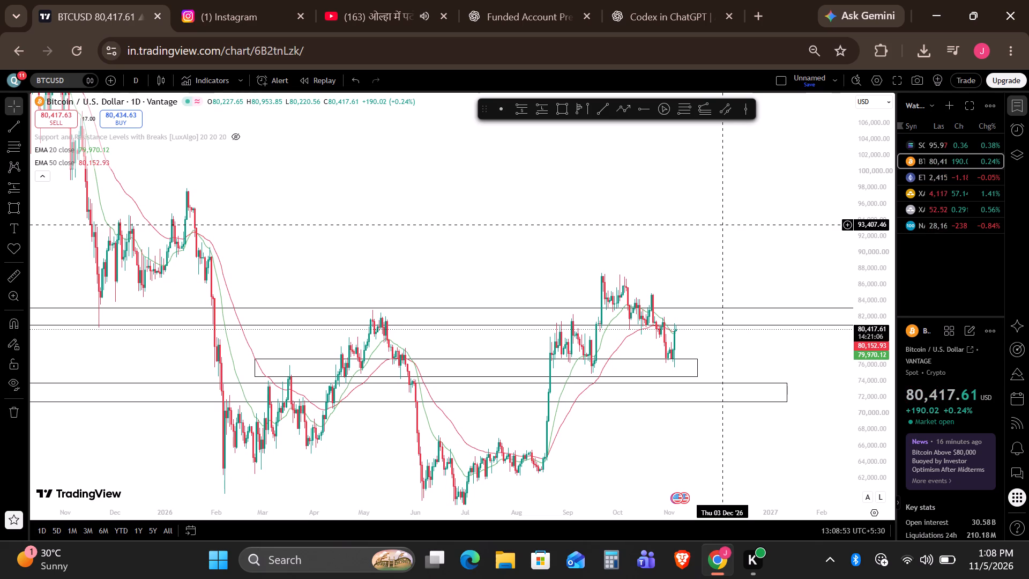
left_click_drag(722, 225, 723, 222)
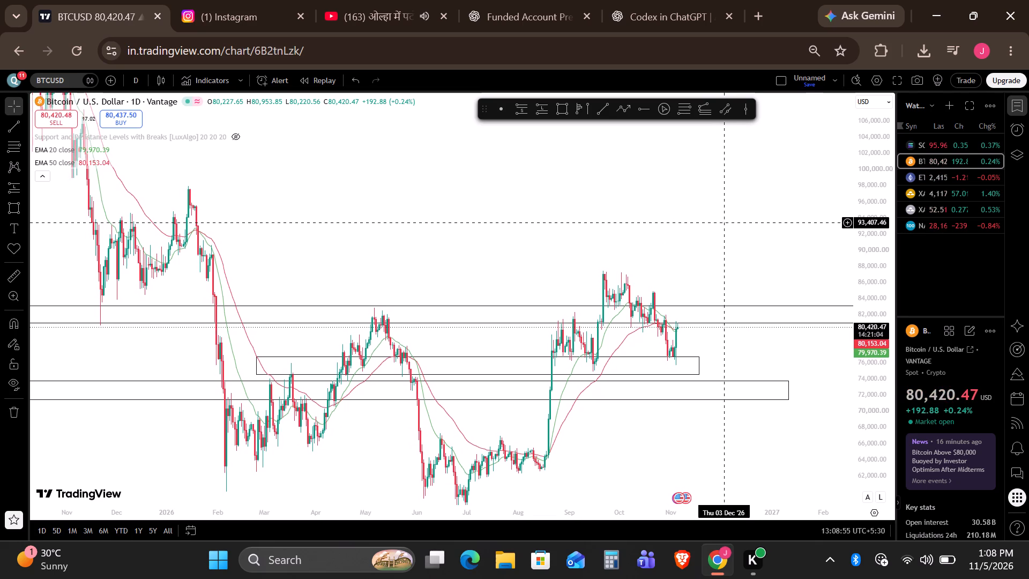
left_click_drag(723, 222, 724, 222)
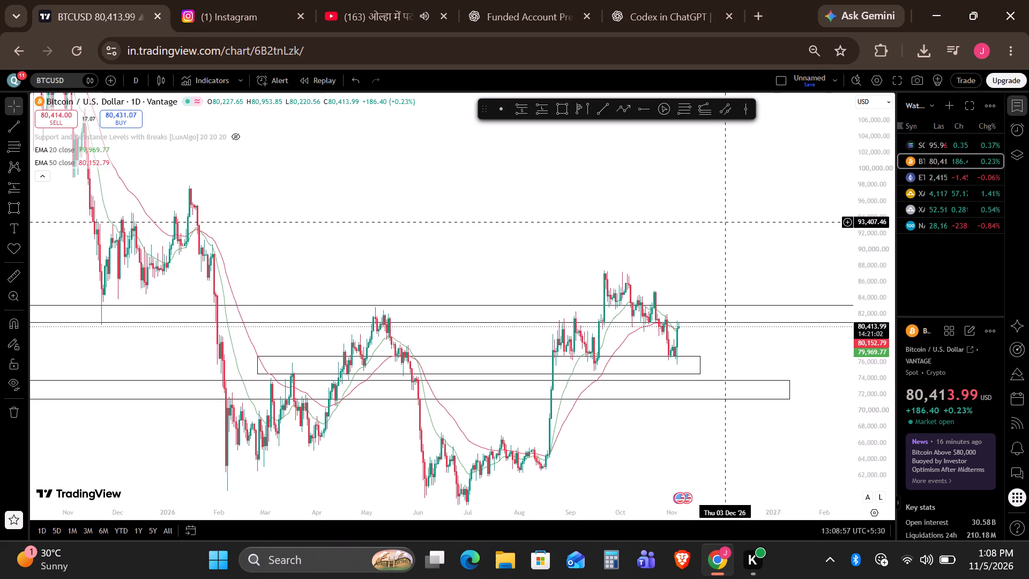
left_click_drag(724, 222, 693, 236)
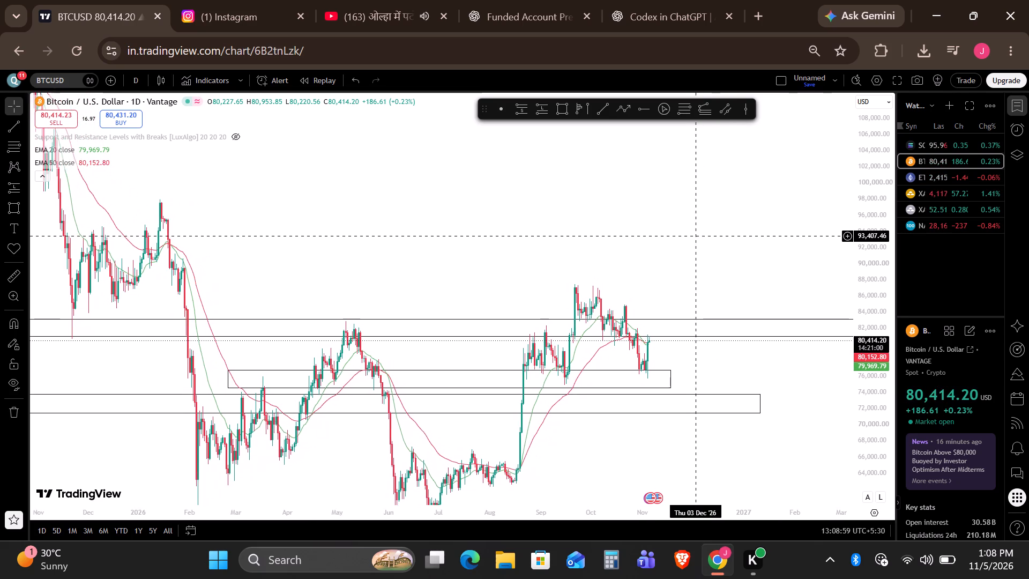
left_click_drag(693, 236, 615, 197)
left_click(725, 258)
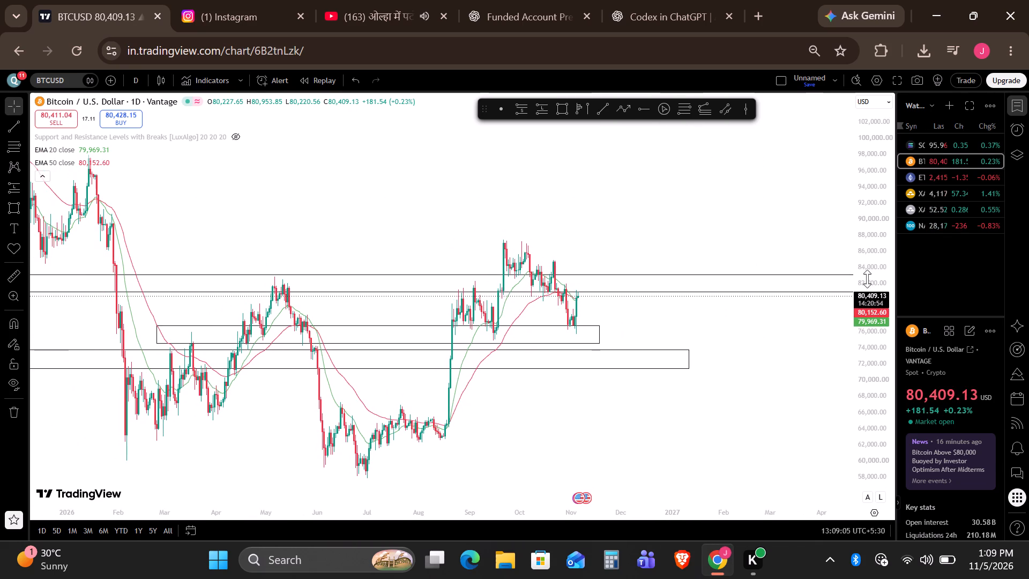
left_click_drag(394, 216, 508, 212)
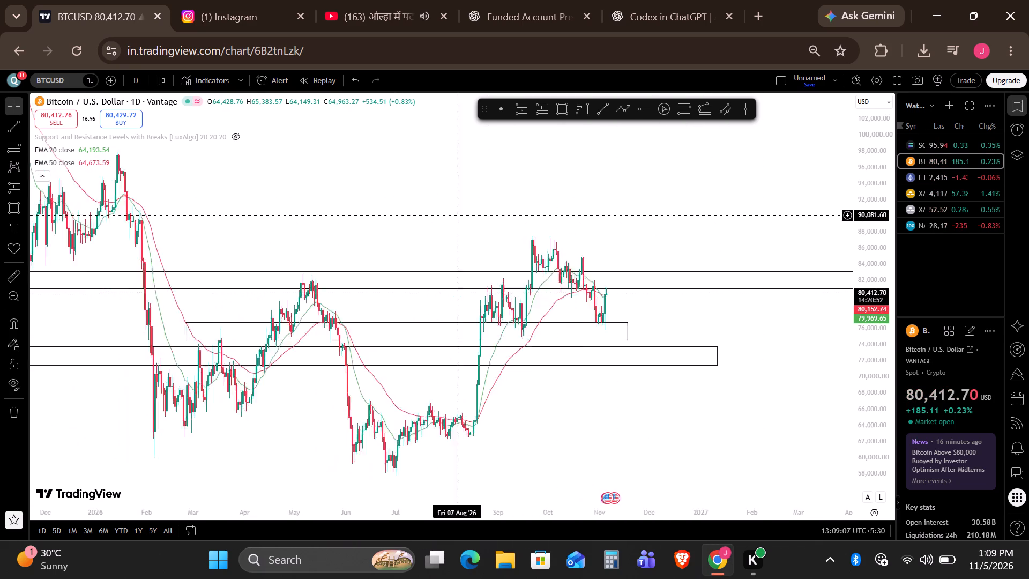
left_click_drag(508, 212, 513, 234)
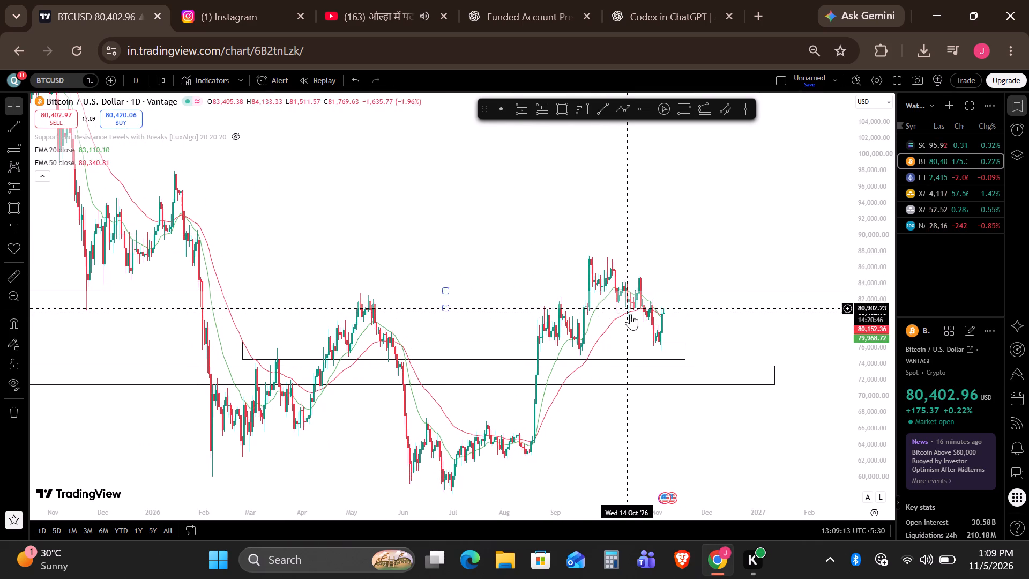
left_click_drag(690, 210, 602, 196)
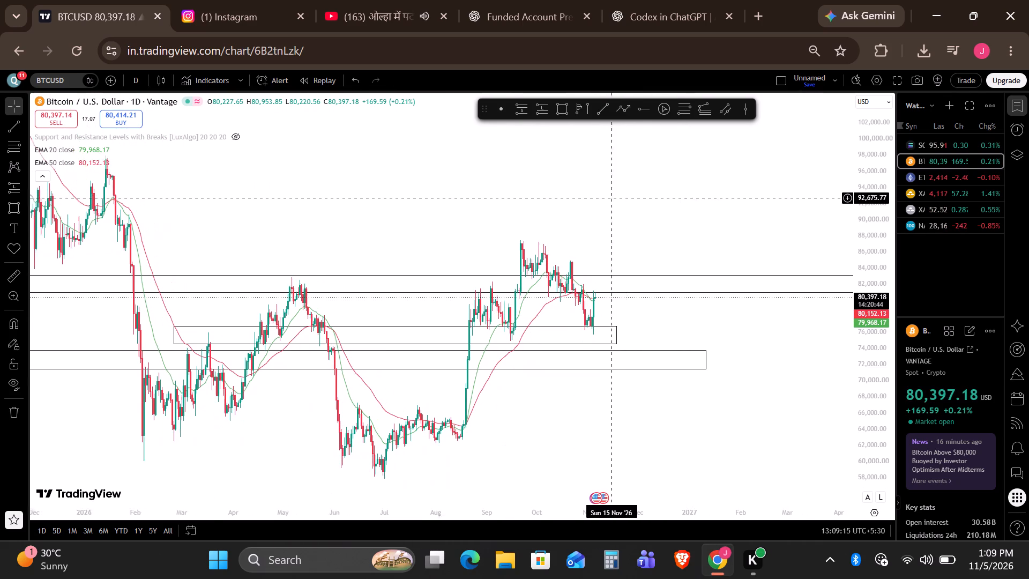
left_click_drag(602, 196, 601, 192)
left_click_drag(652, 205, 592, 220)
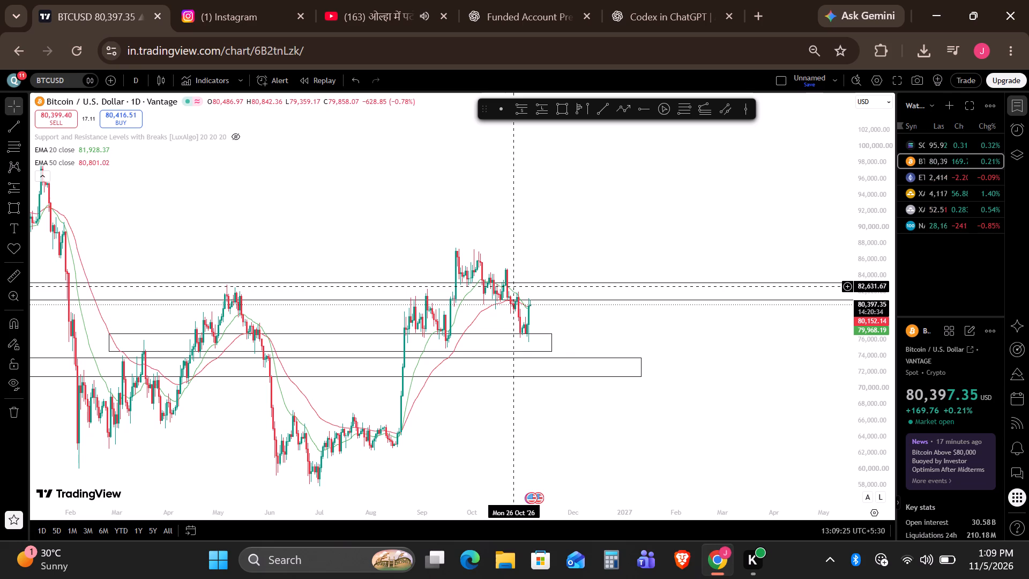
left_click_drag(556, 223, 534, 239)
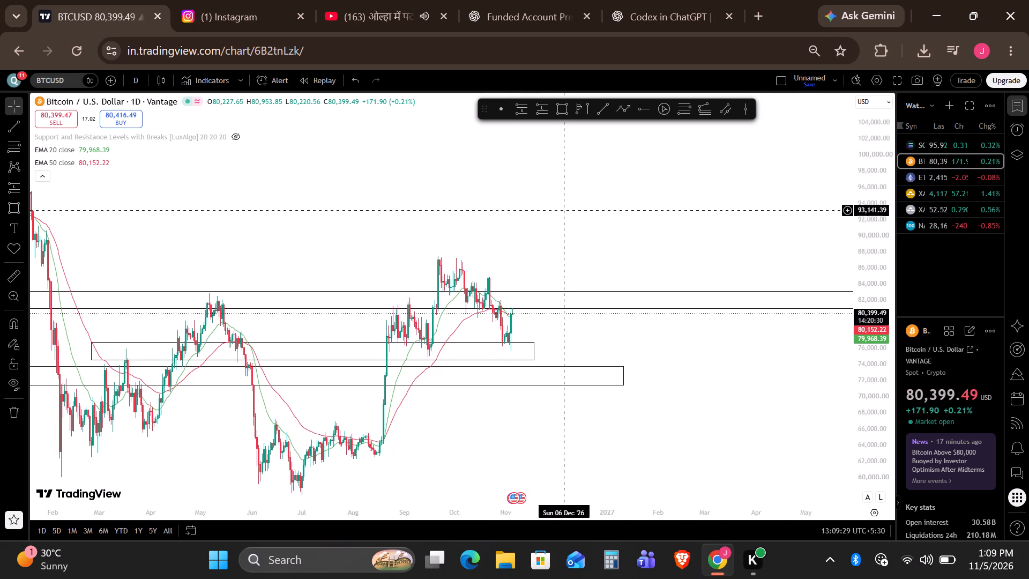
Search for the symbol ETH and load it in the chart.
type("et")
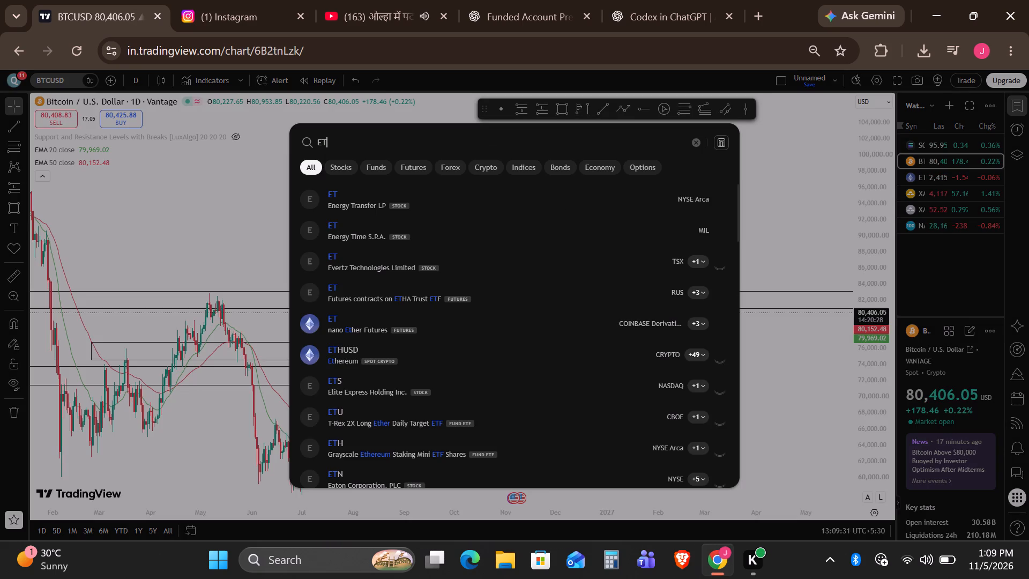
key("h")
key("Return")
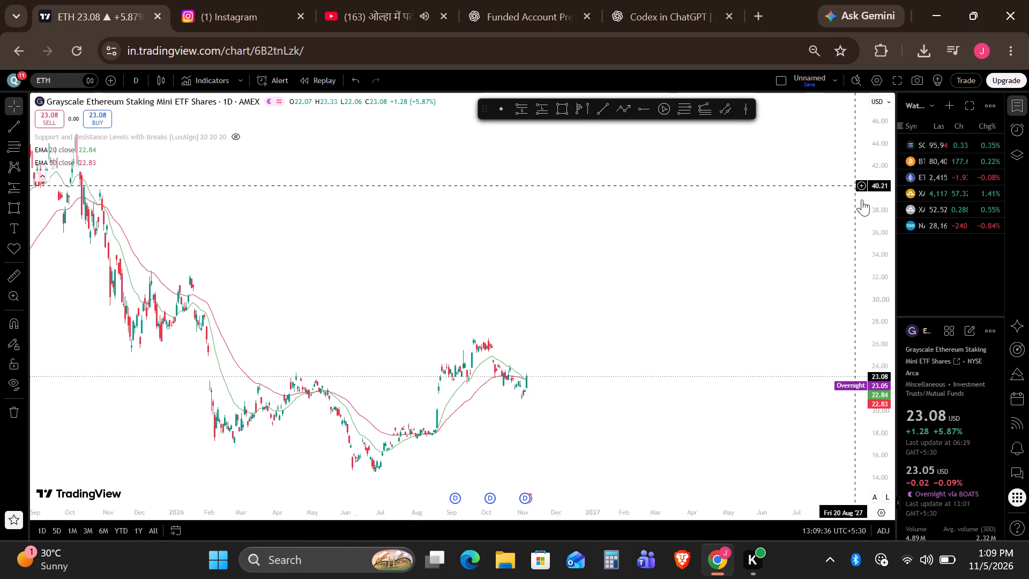
Open the ETHUSD chart from the watchlist and view recent daily price action against its marked zones.
left_click(933, 172)
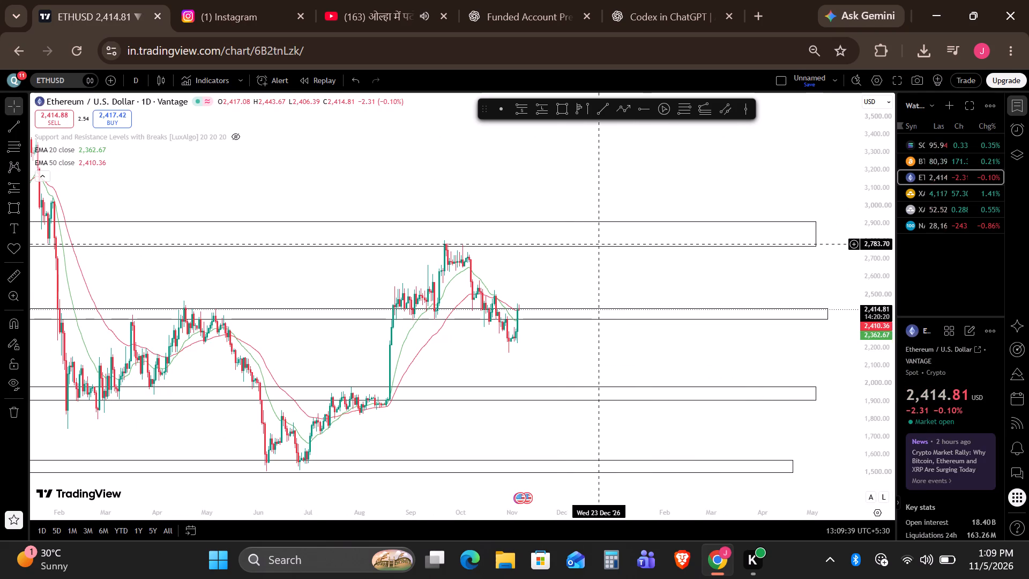
left_click_drag(540, 271, 583, 248)
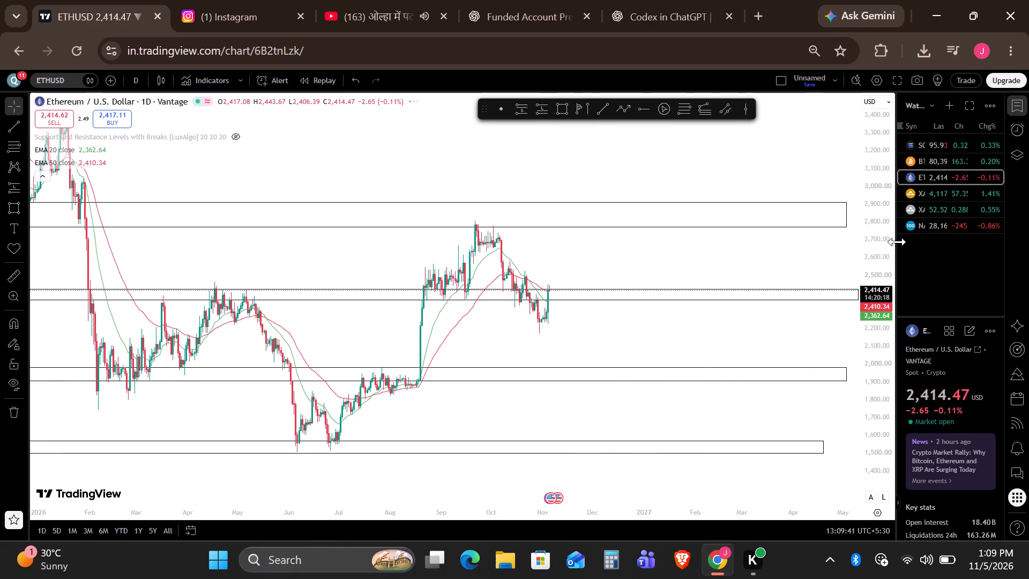
Switch the chart to XAUUSD from the watchlist.
left_click(926, 194)
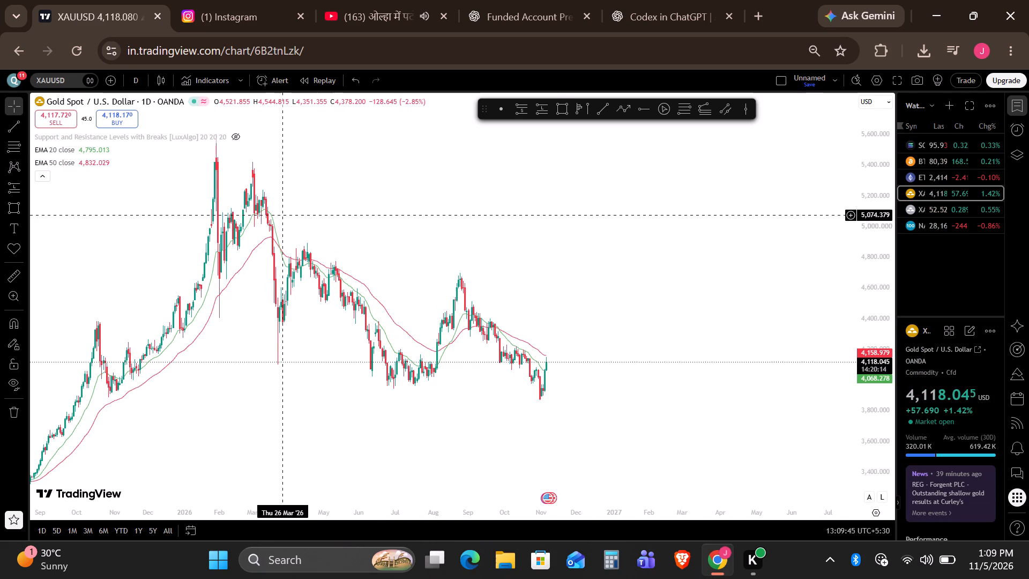
Draw a rectangle around the XAUUSD support zone from about 3,887 to 4,002, spanning 30 Sep 2025 to about 10 Dec 2026.
left_click_drag(270, 365, 339, 322)
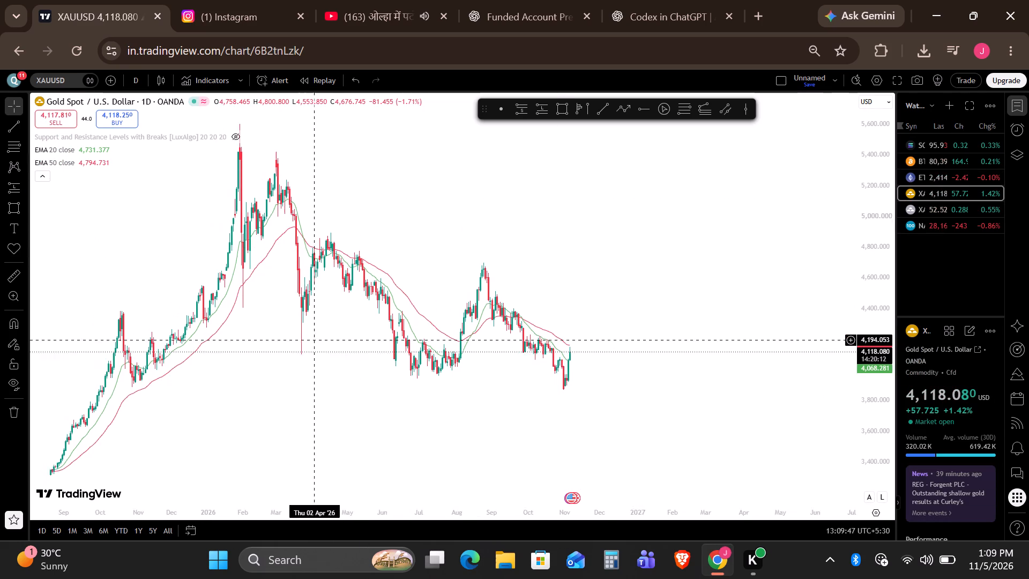
left_click_drag(339, 322, 367, 226)
left_click_drag(398, 243, 425, 281)
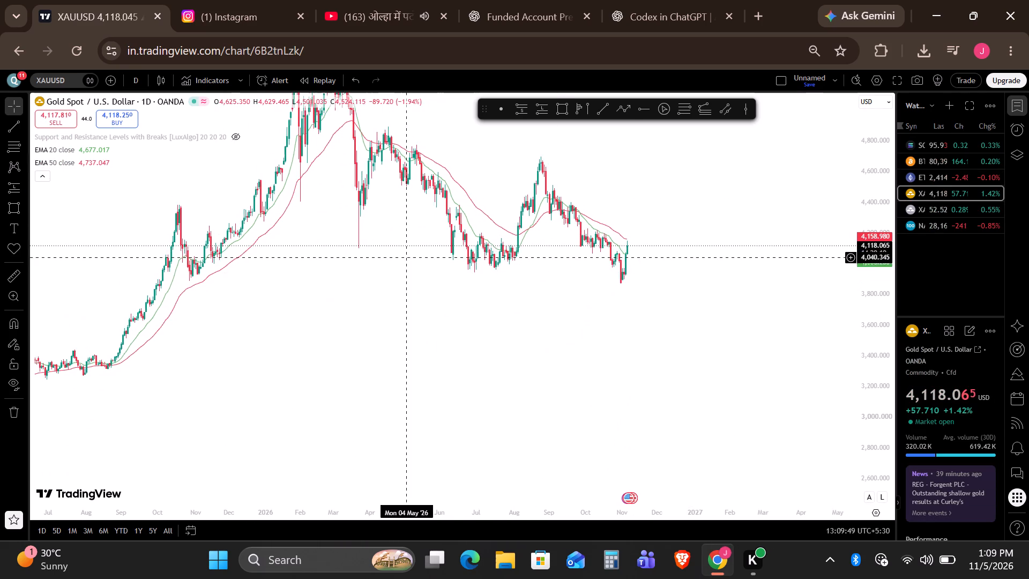
left_click_drag(425, 281, 432, 306)
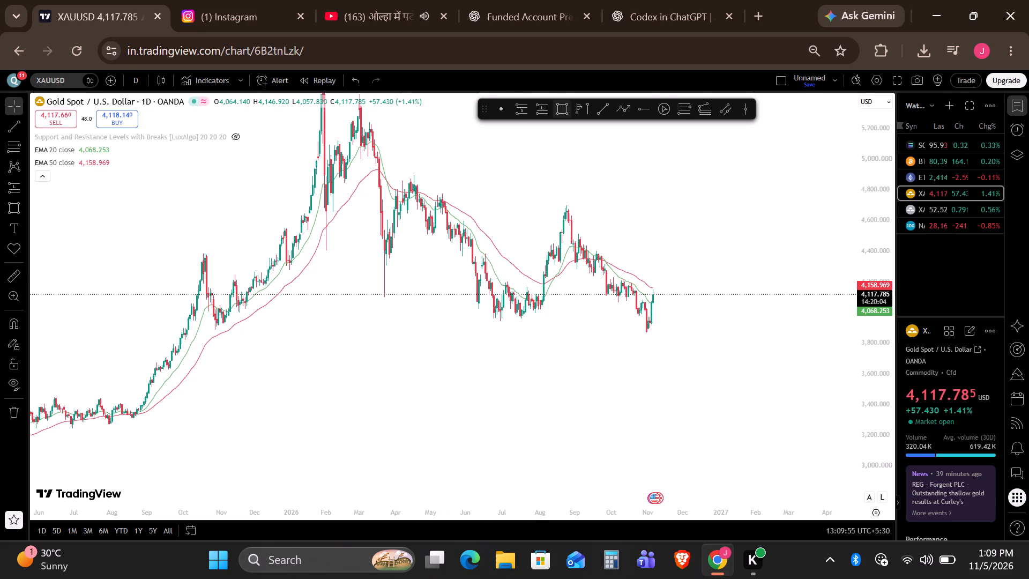
left_click(559, 110)
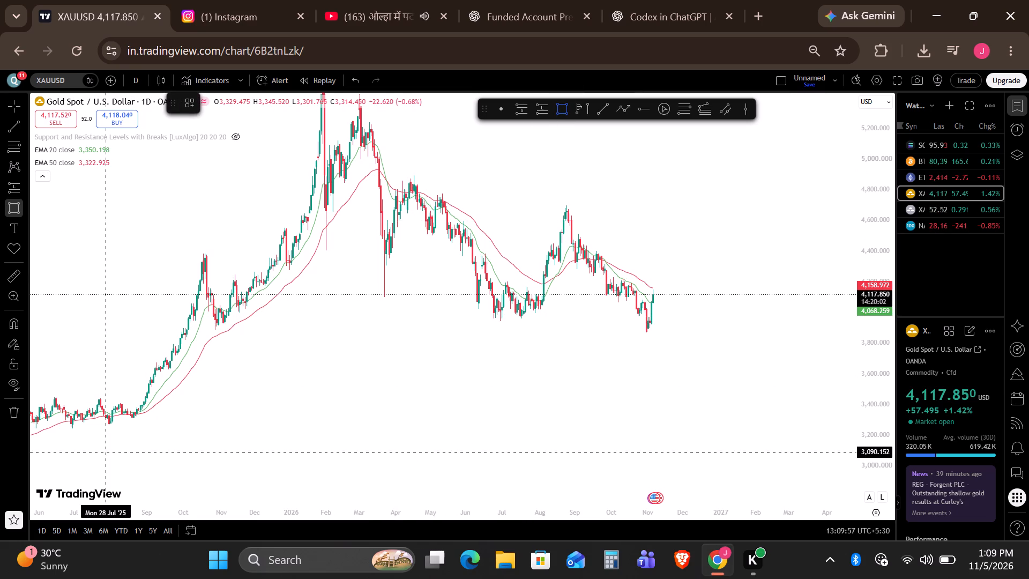
left_click(182, 330)
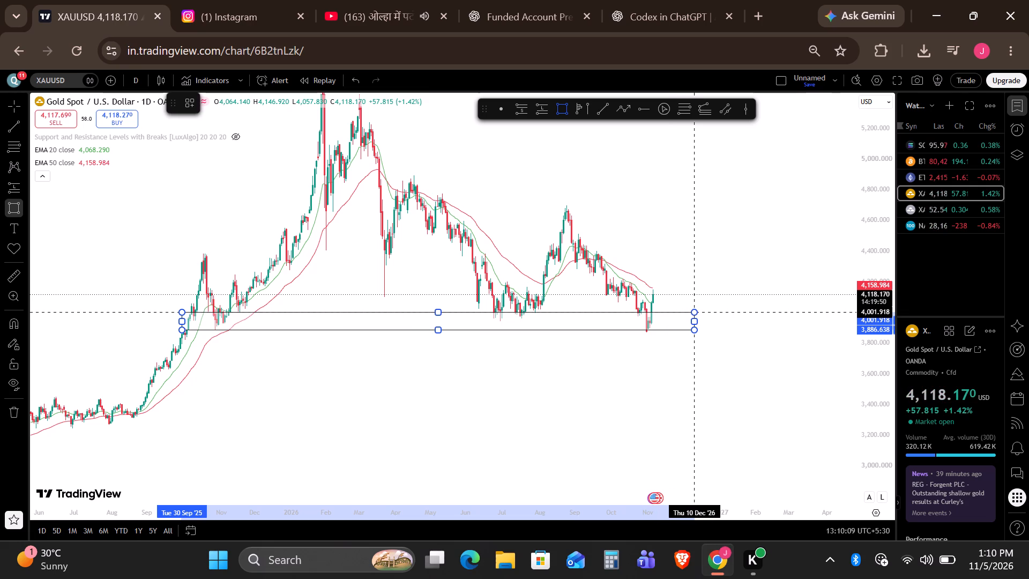
left_click(696, 312)
left_click(664, 233)
Draw a rectangle over the XAUUSD zone from about 4,337 to 4,439, spanning 26 Sep 2025 to 24 Dec 2026.
left_click_drag(690, 236, 694, 283)
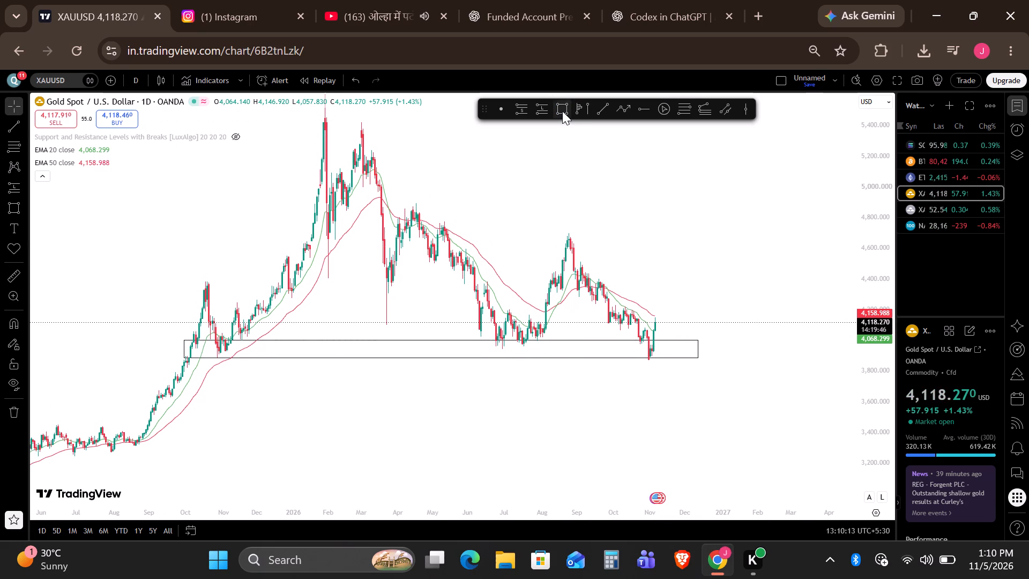
left_click(562, 111)
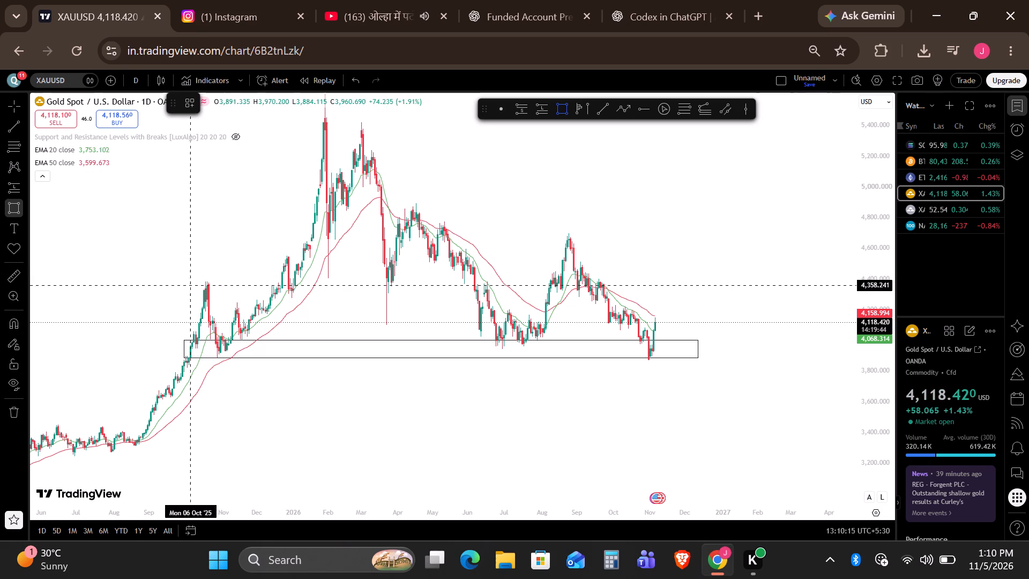
left_click(181, 288)
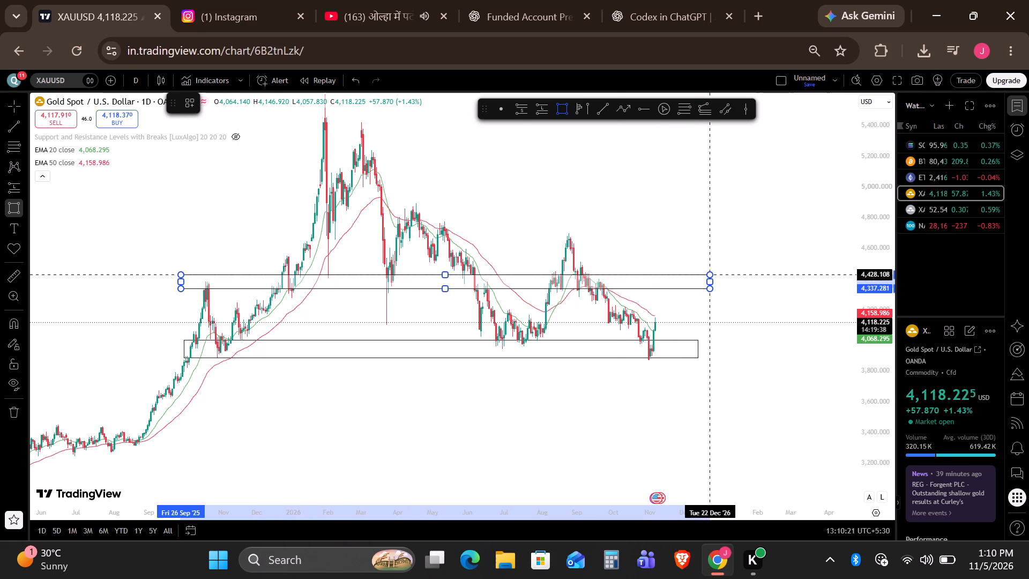
left_click(713, 273)
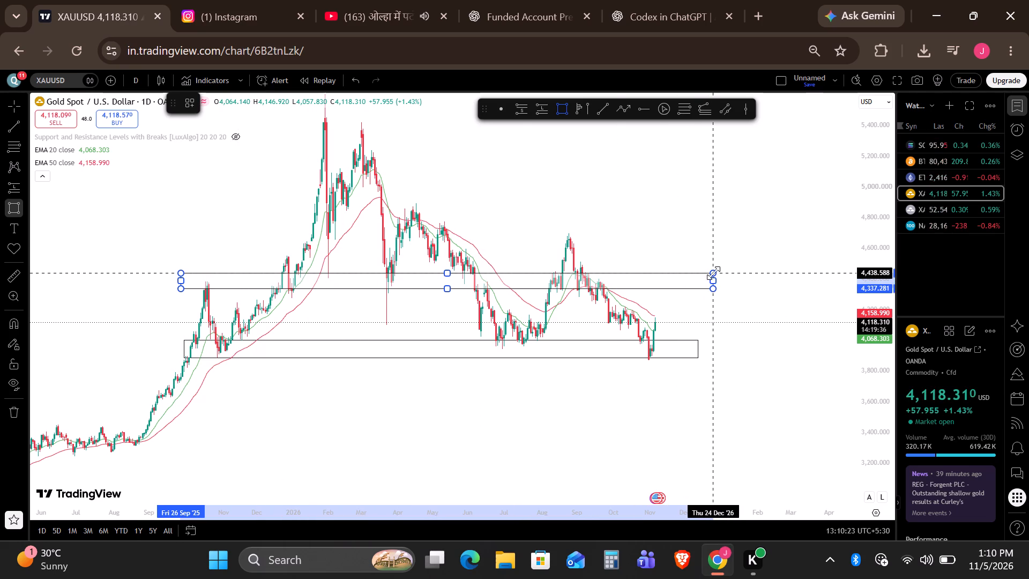
Draw a narrow rectangle between the two marked zones, from about 4,200 to 4,250, spanning 28 Oct 2025 to 11 Dec 2026.
left_click_drag(718, 229, 723, 284)
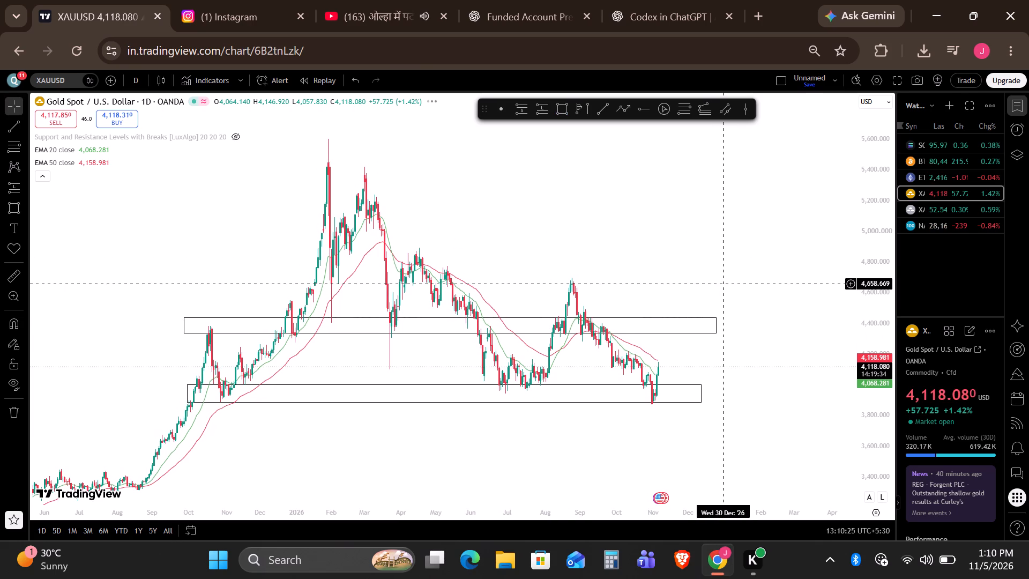
left_click_drag(577, 242, 623, 242)
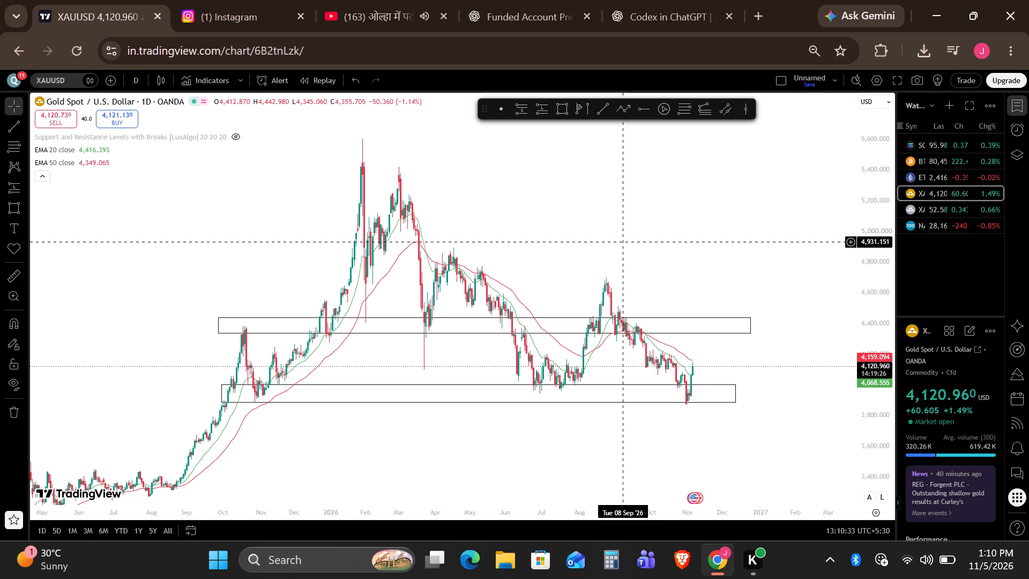
left_click(561, 110)
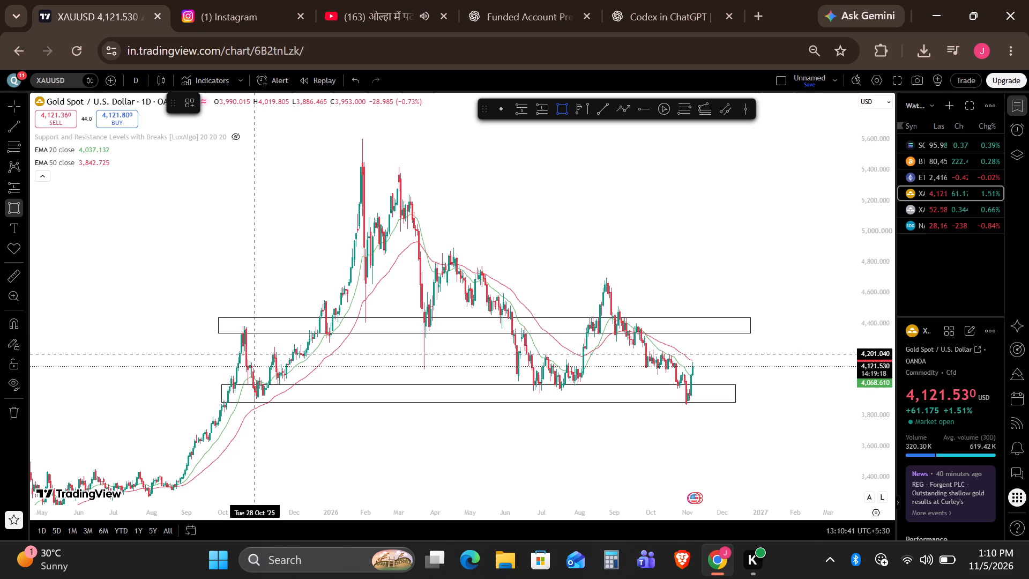
left_click(254, 354)
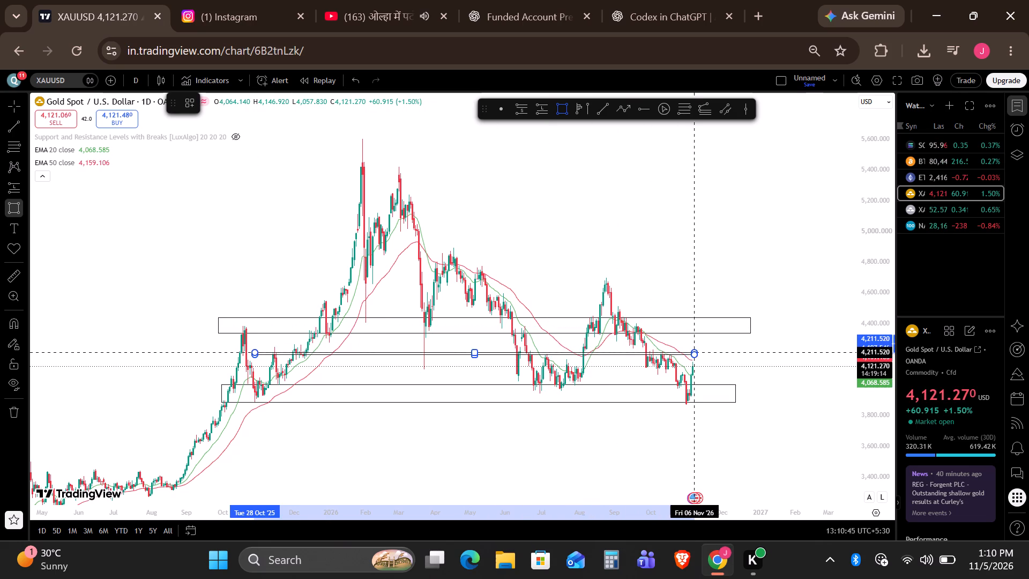
left_click(736, 346)
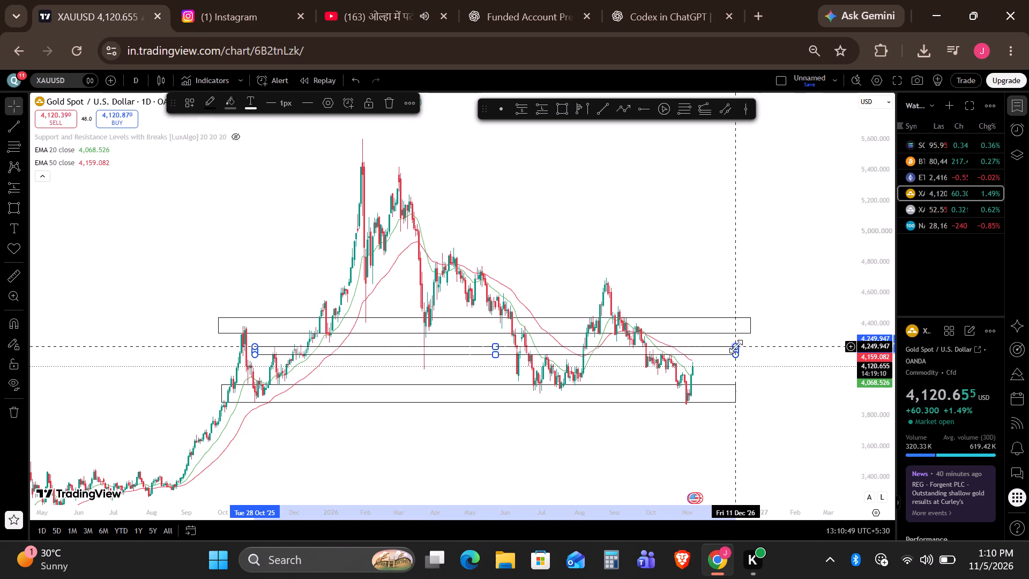
left_click(698, 247)
Draw a narrow descending parallel channel from about 4,208 on 6 Jul 2026 to about 3,855 in late November 2026, along the recent lows.
left_click_drag(736, 246, 687, 220)
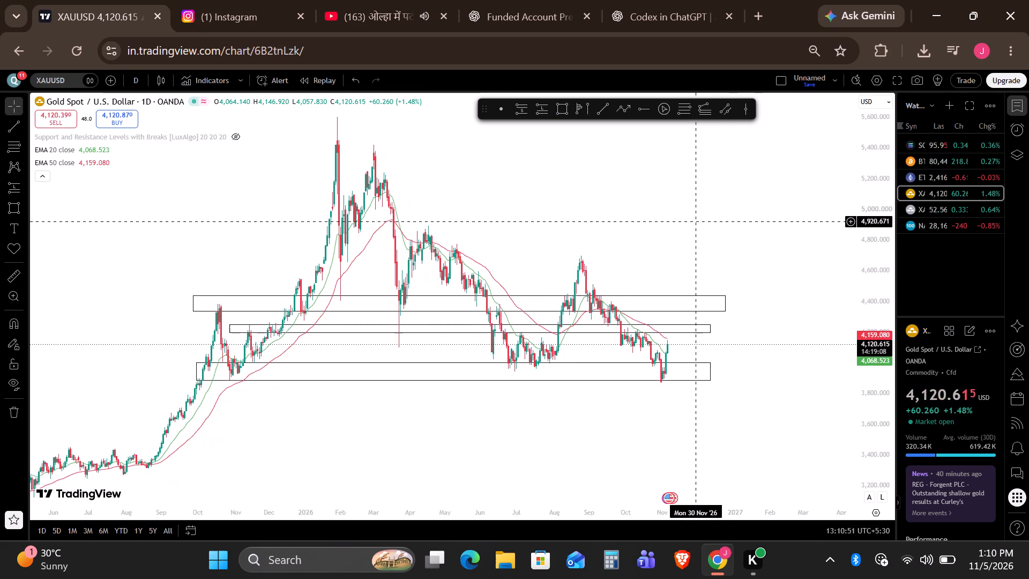
left_click_drag(687, 220, 687, 219)
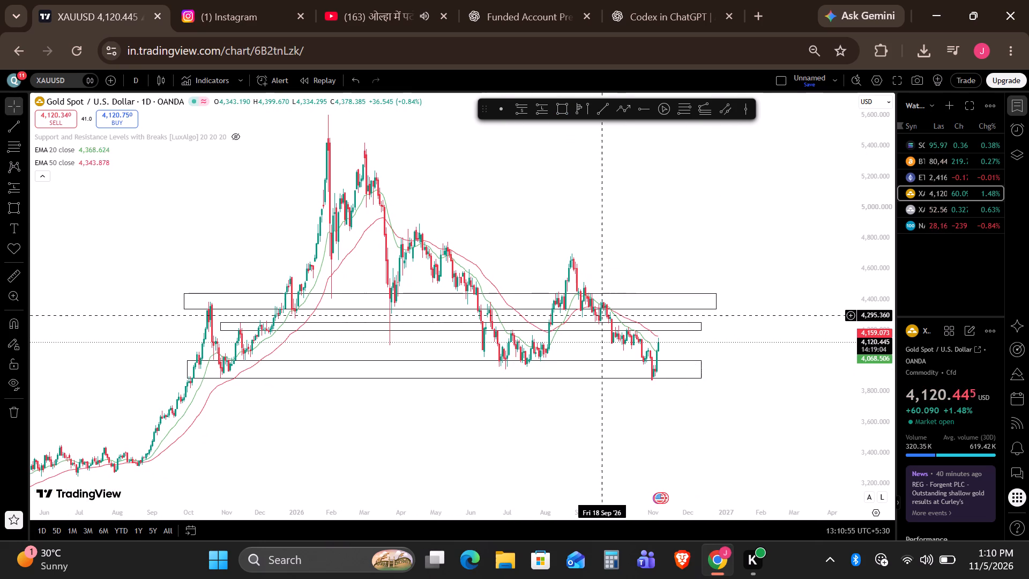
left_click(716, 107)
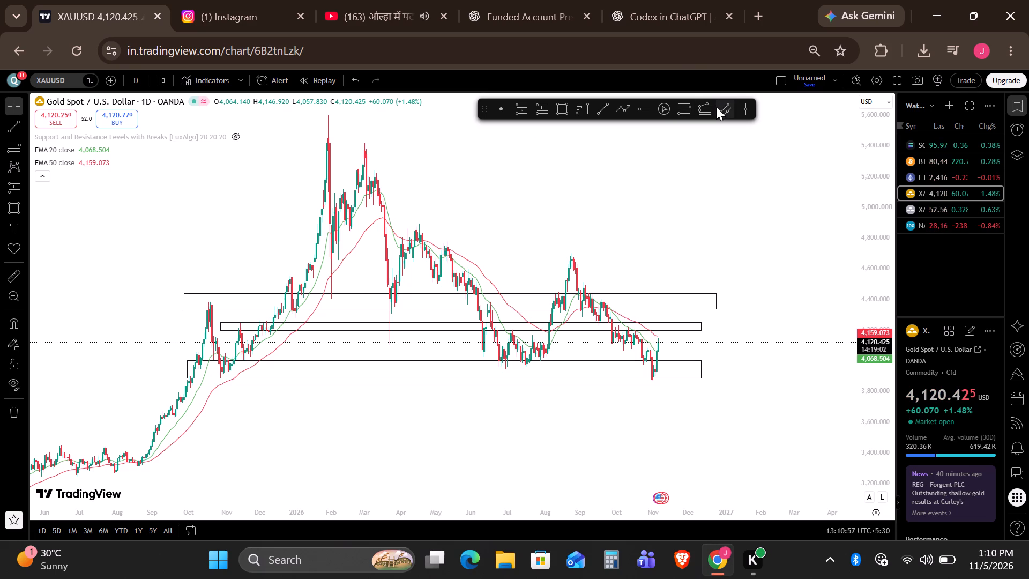
left_click(513, 329)
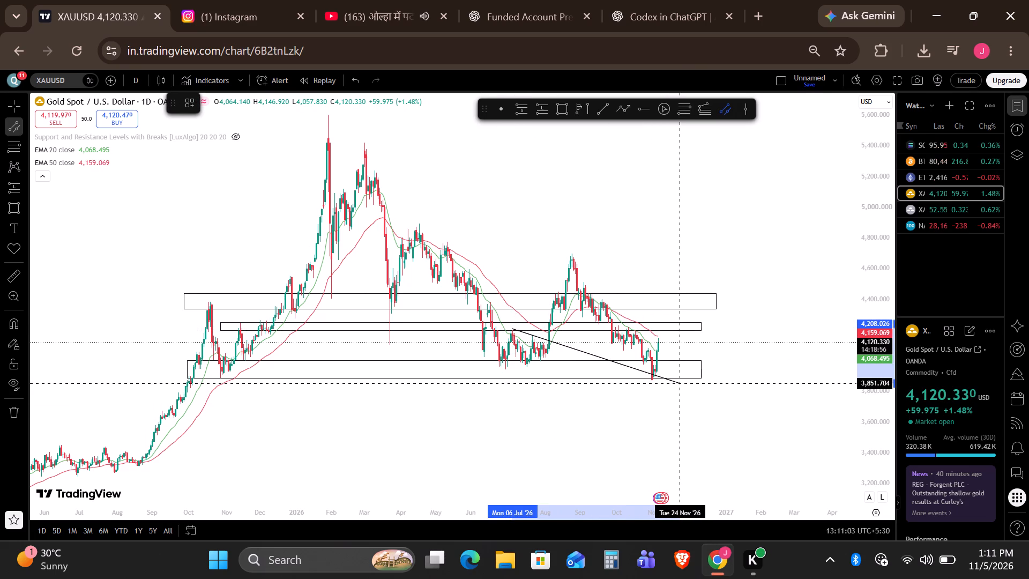
left_click(680, 383)
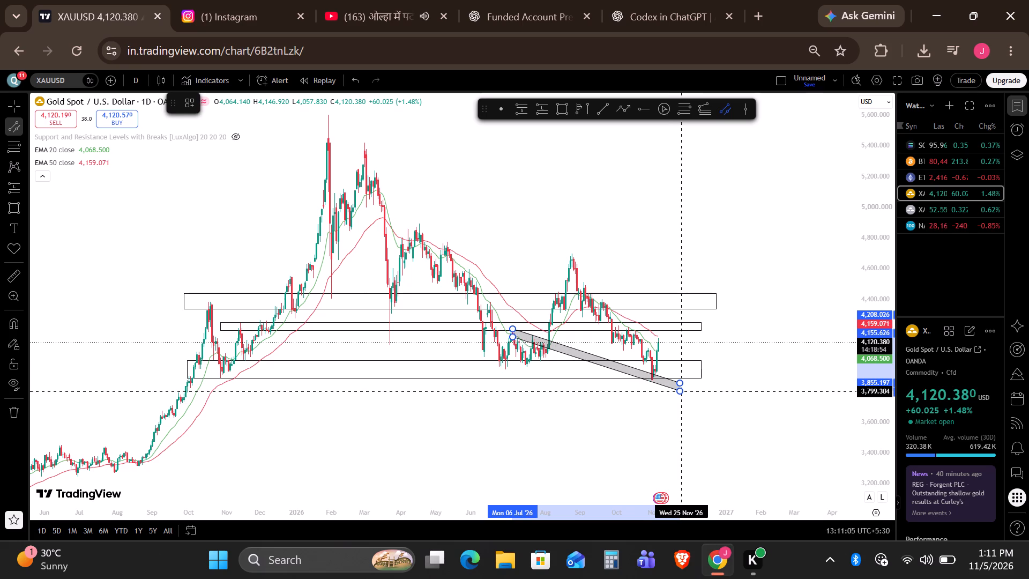
left_click(678, 389)
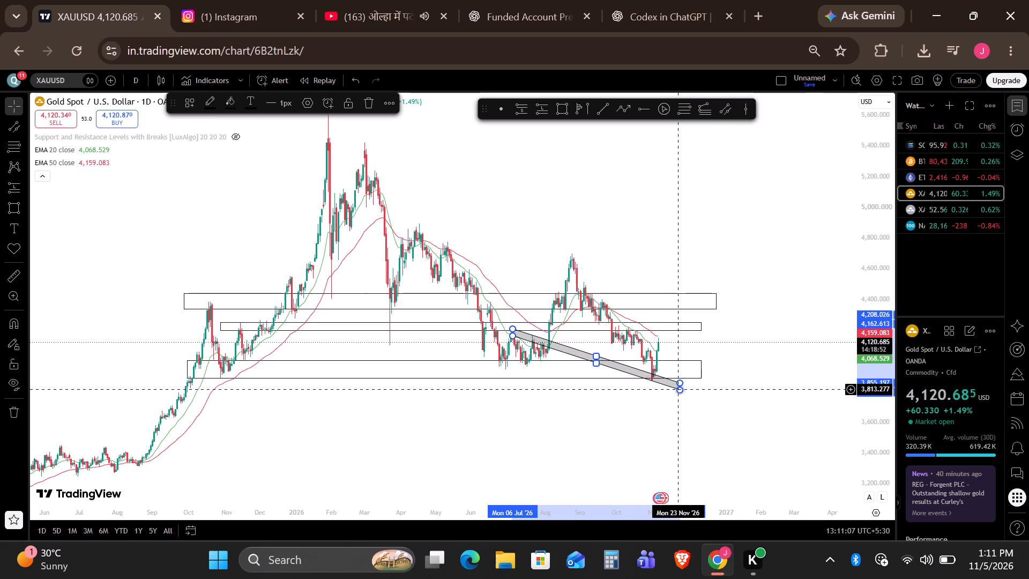
left_click(728, 367)
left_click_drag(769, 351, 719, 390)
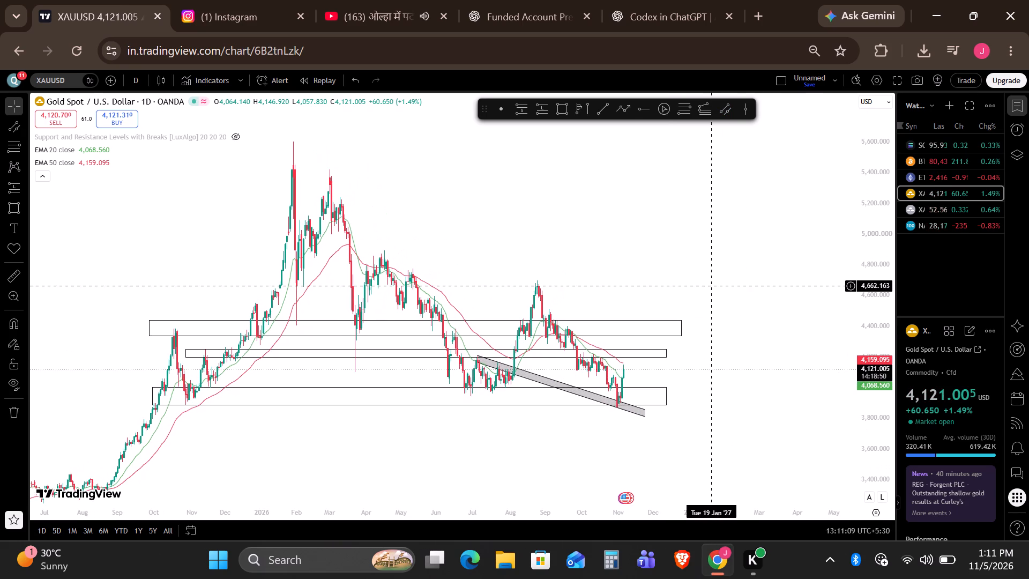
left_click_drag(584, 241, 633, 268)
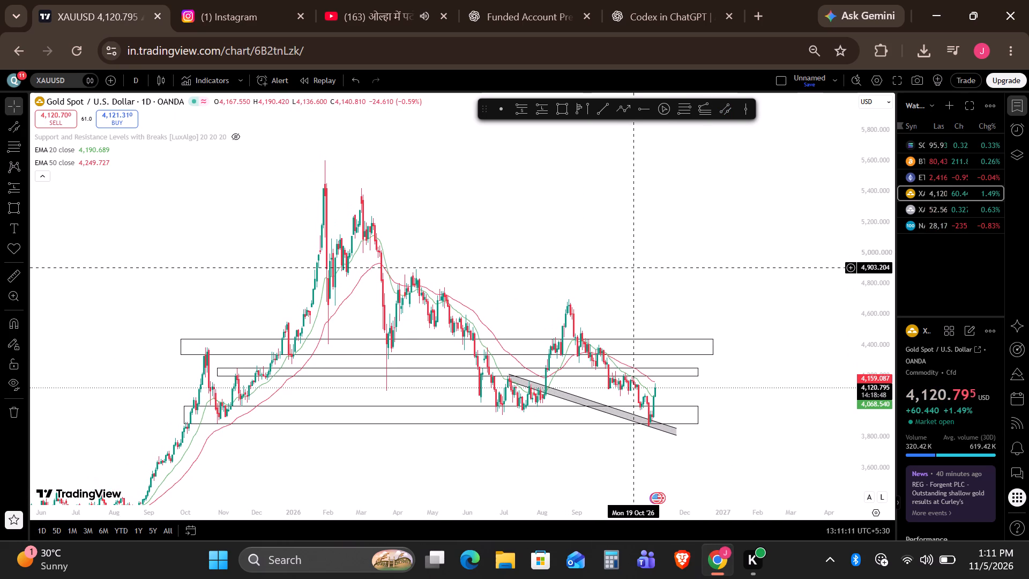
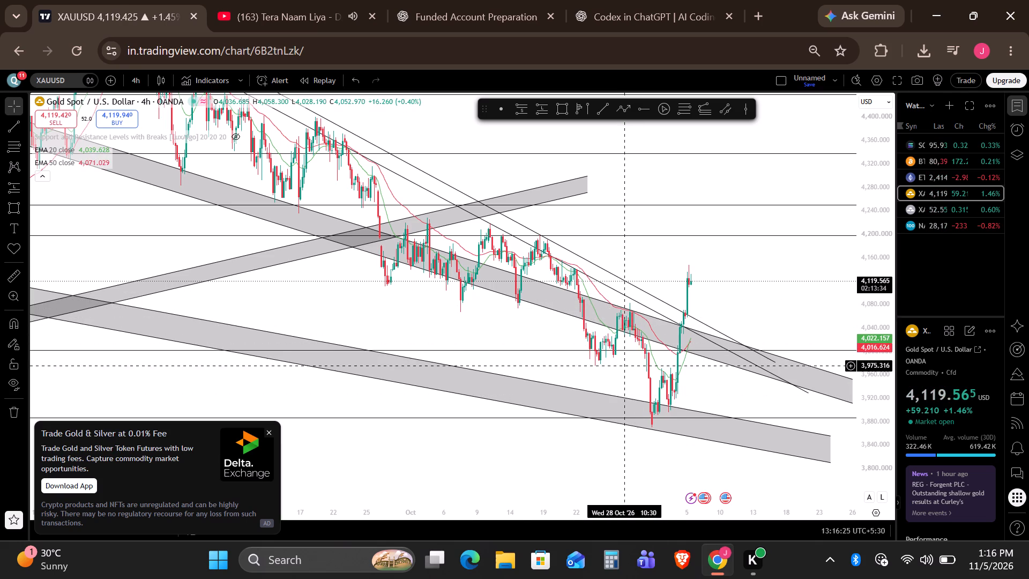
Examine recent XAUUSD price action on the 4-hour chart against the descending channels and horizontal zone boundaries.
left_click_drag(519, 330, 541, 350)
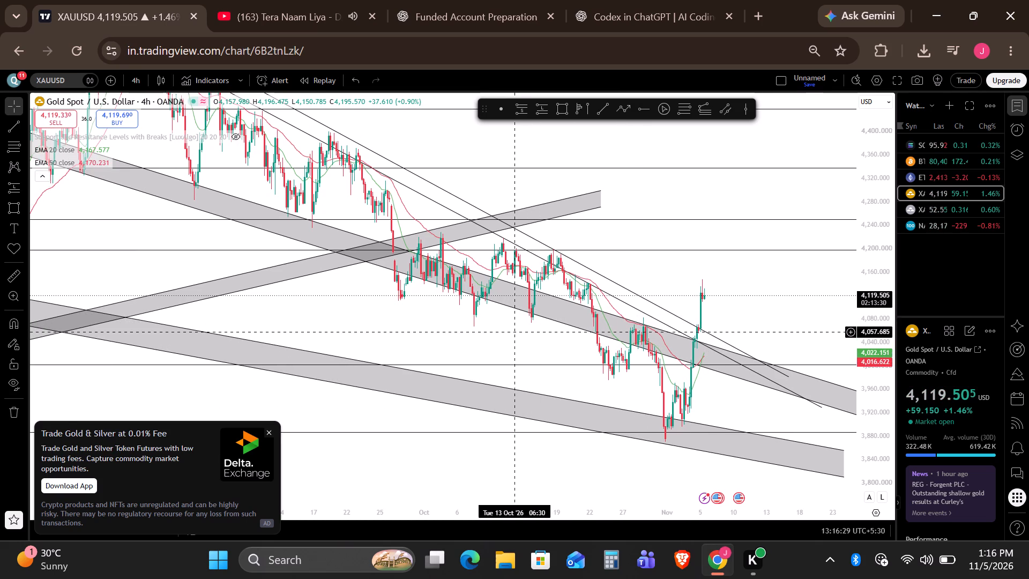
left_click_drag(528, 345, 474, 336)
scroll(561, 363, "up", 3)
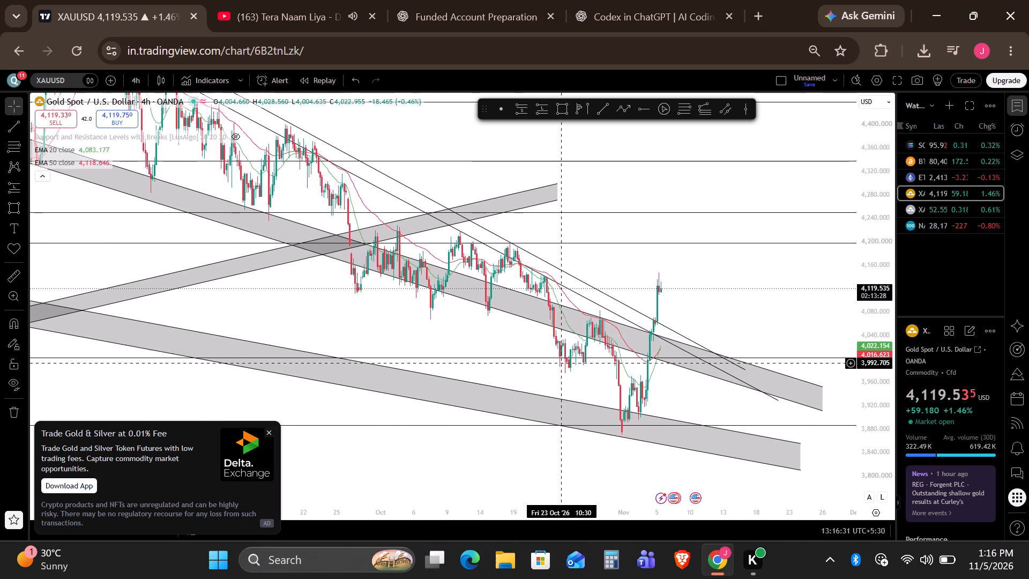
left_click_drag(675, 279, 698, 303)
scroll(714, 334, "up", 3)
left_click(554, 259)
left_click_drag(553, 301, 603, 311)
left_click_drag(602, 321, 608, 325)
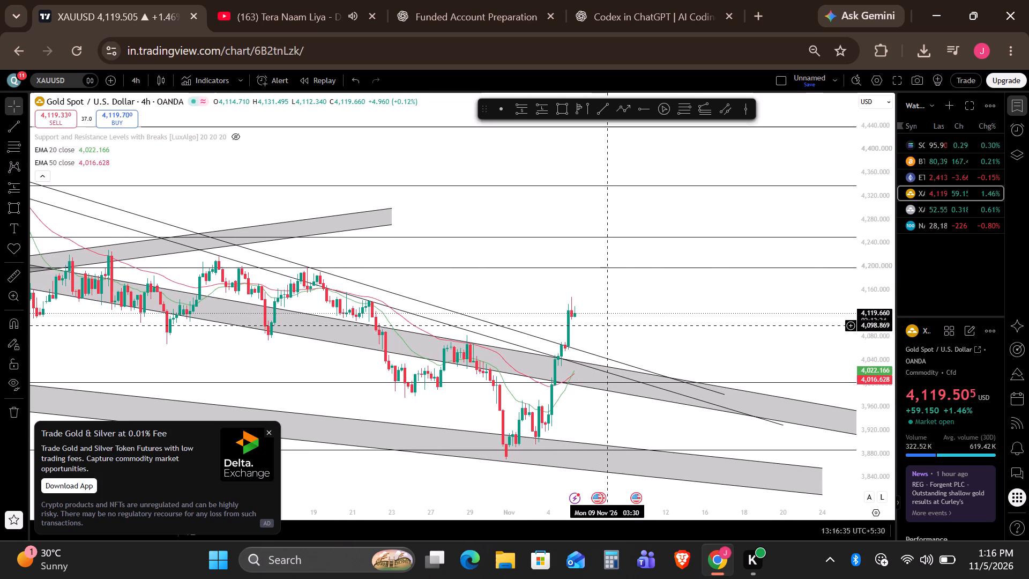
left_click_drag(608, 325, 608, 322)
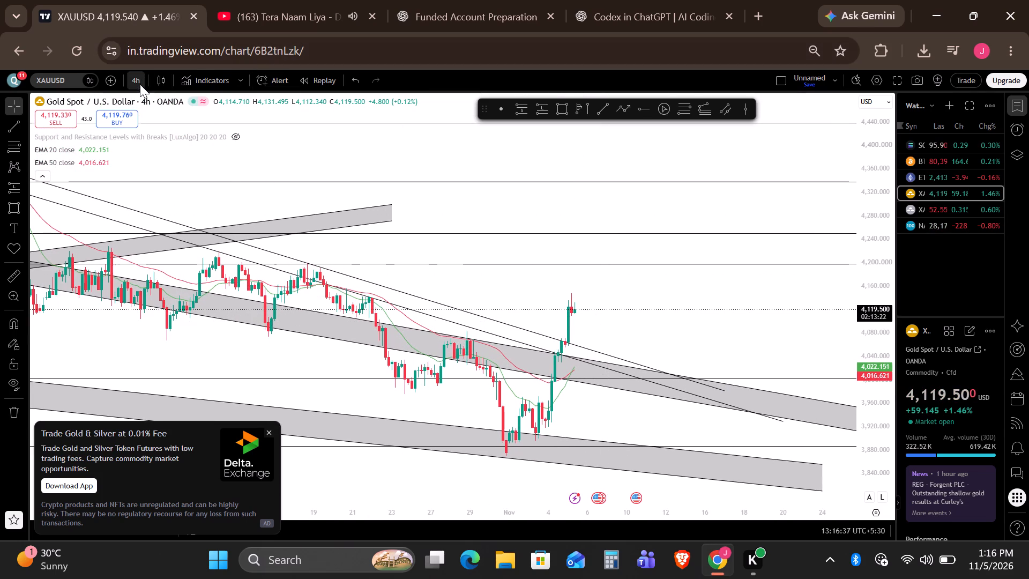
Switch the XAUUSD chart to the 15-minute timeframe.
left_click(140, 84)
scroll(177, 186, "down", 2)
left_click(178, 201)
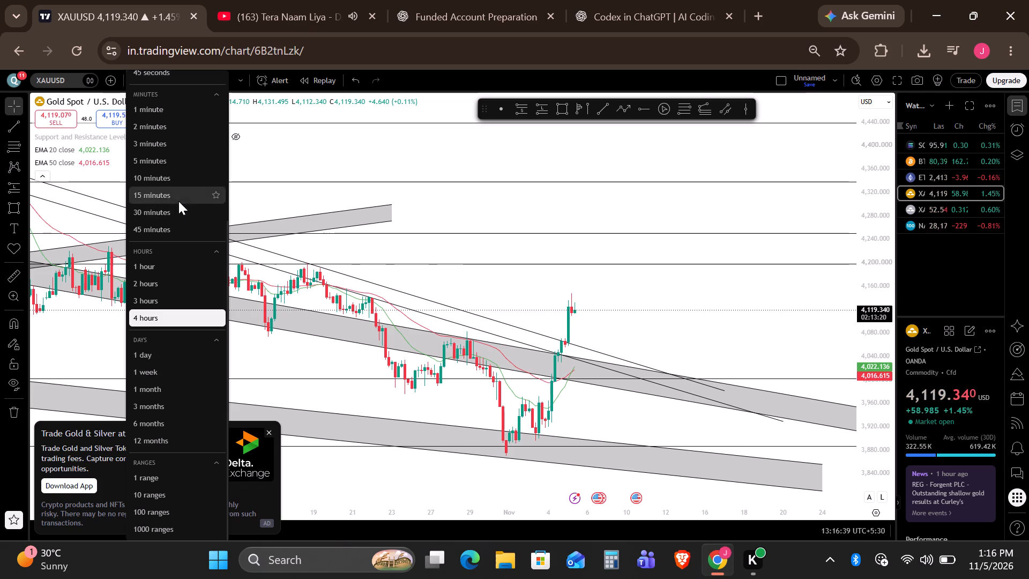
Place a long position on the 5 Nov 2026 pullback, with entry at 4,127.677 and the stop at about 4,097.7.
scroll(590, 311, "down", 3)
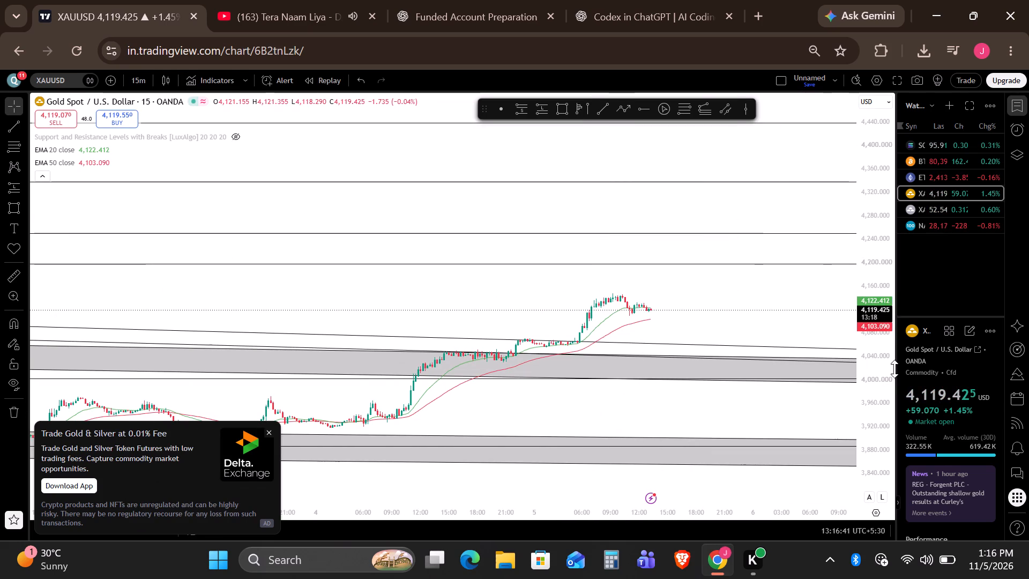
left_click_drag(868, 435, 864, 177)
left_click_drag(676, 329, 799, 165)
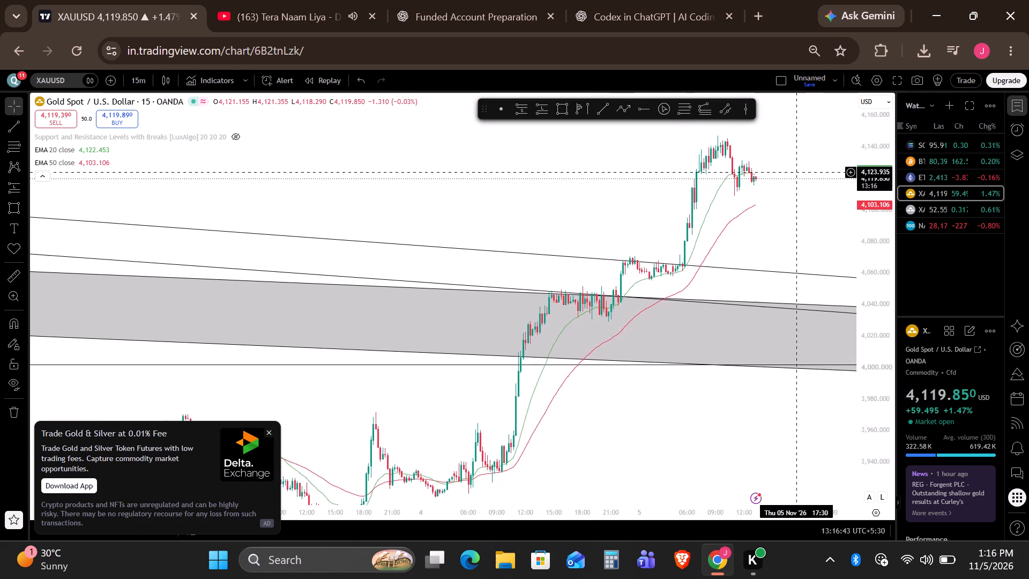
left_click_drag(799, 165, 806, 146)
scroll(795, 157, "up", 5)
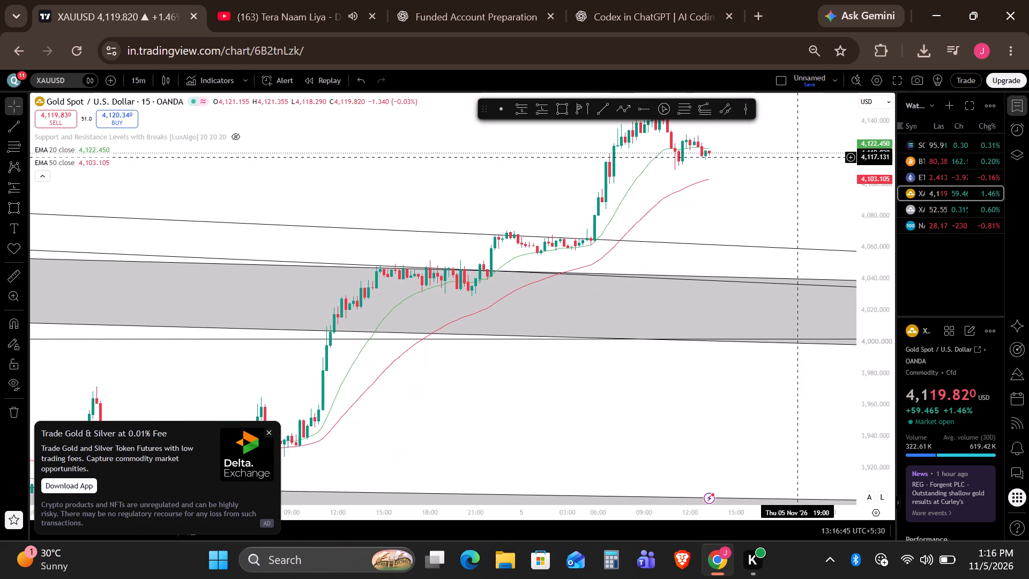
left_click_drag(615, 187, 595, 278)
left_click_drag(640, 247, 559, 289)
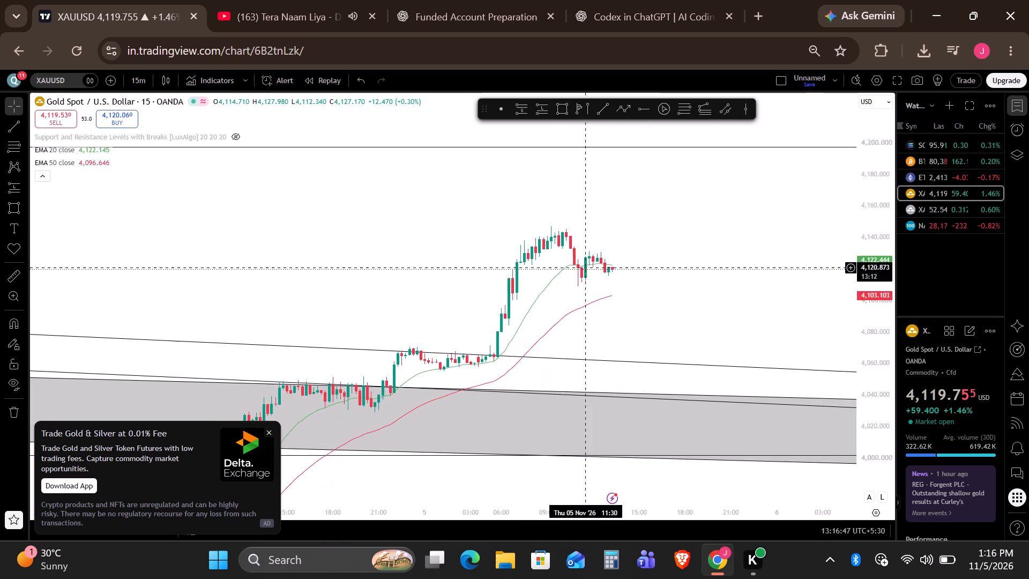
left_click_drag(637, 259, 605, 309)
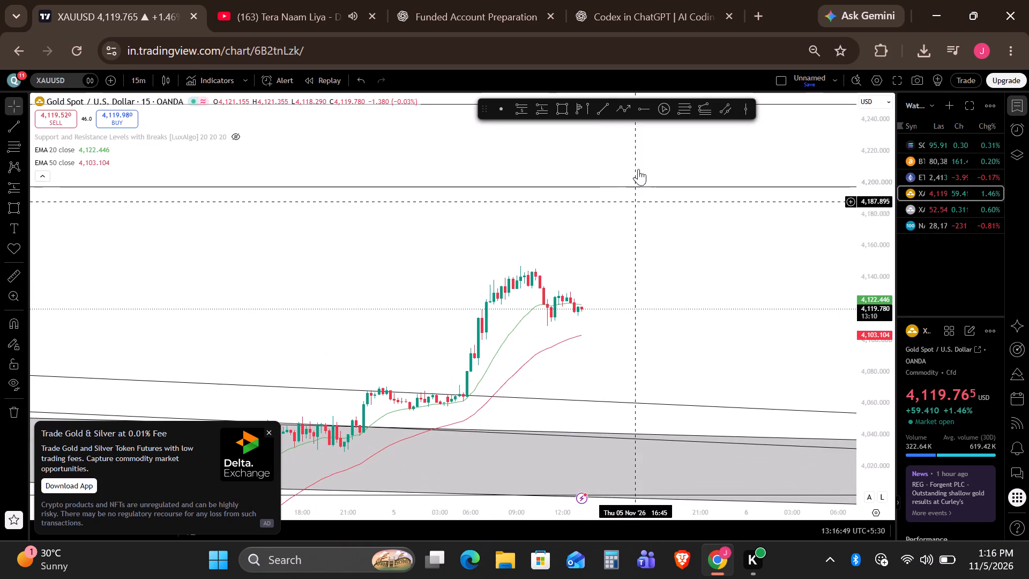
left_click(541, 105)
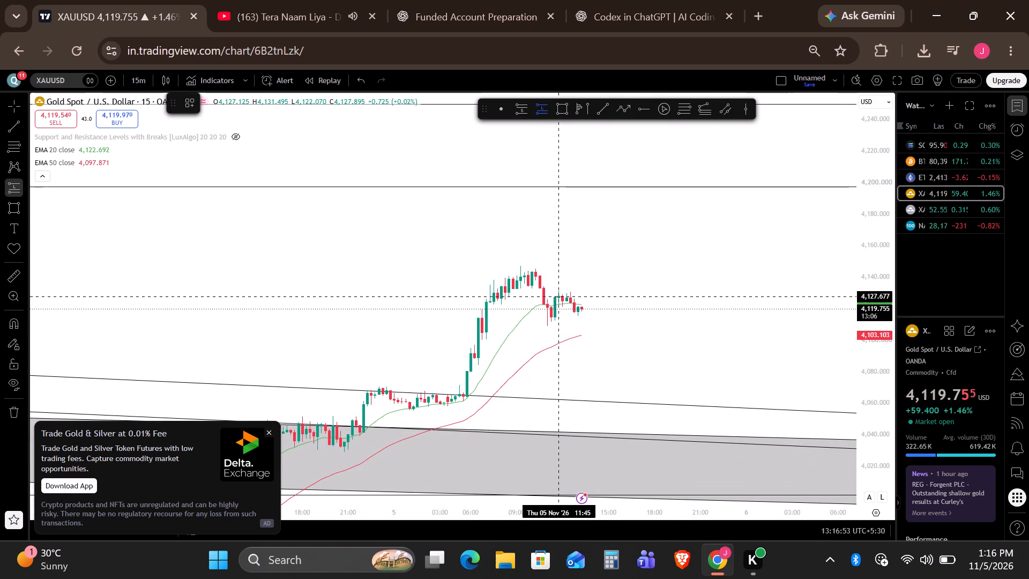
left_click(558, 296)
left_click_drag(557, 370, 560, 342)
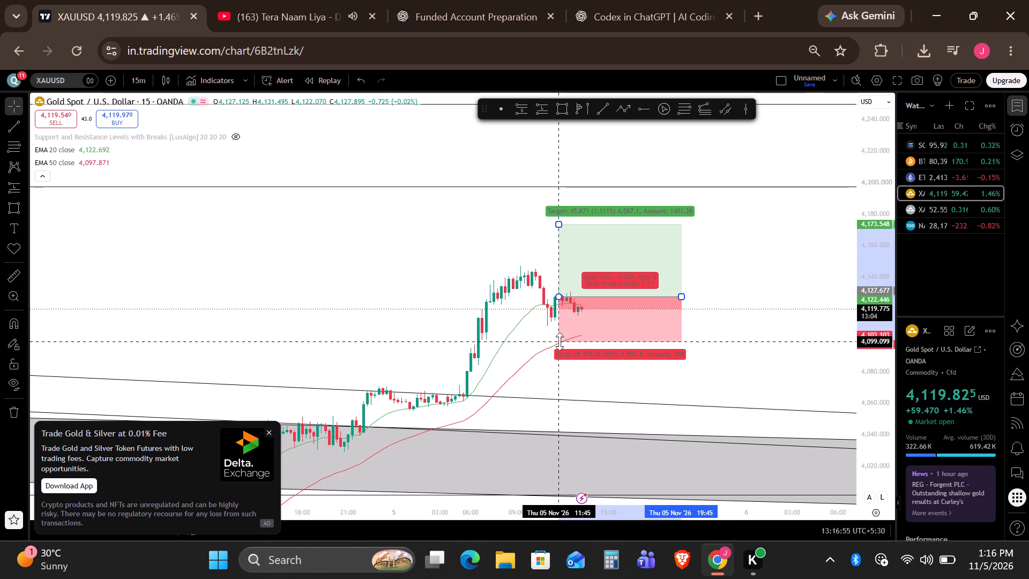
left_click_drag(560, 342, 560, 344)
Set the long position's target at the horizontal level at about 4,196.7.
left_click(527, 239)
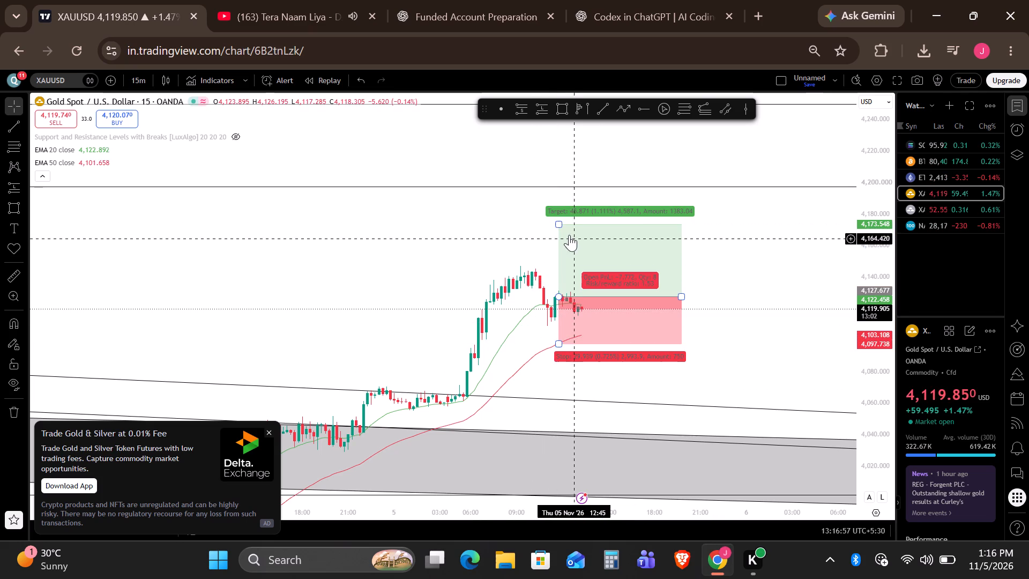
left_click_drag(560, 224, 572, 188)
left_click(495, 225)
Examine the 15-minute rally of 4 to 5 Nov 2026 through the descending channel leading up to the long position.
left_click_drag(495, 226, 481, 243)
scroll(479, 243, "down", 2)
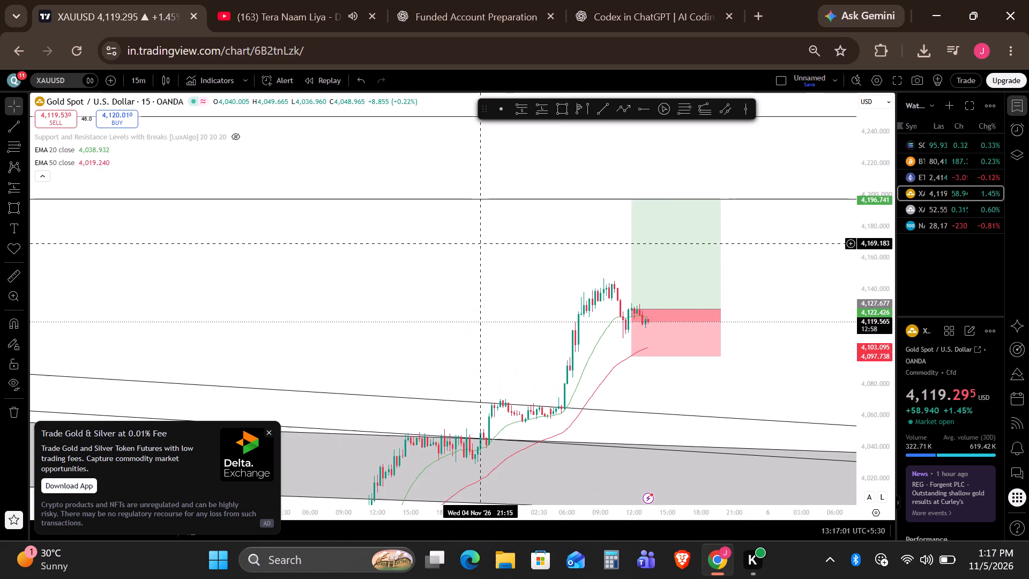
scroll(479, 243, "down", 6)
left_click_drag(541, 302, 588, 54)
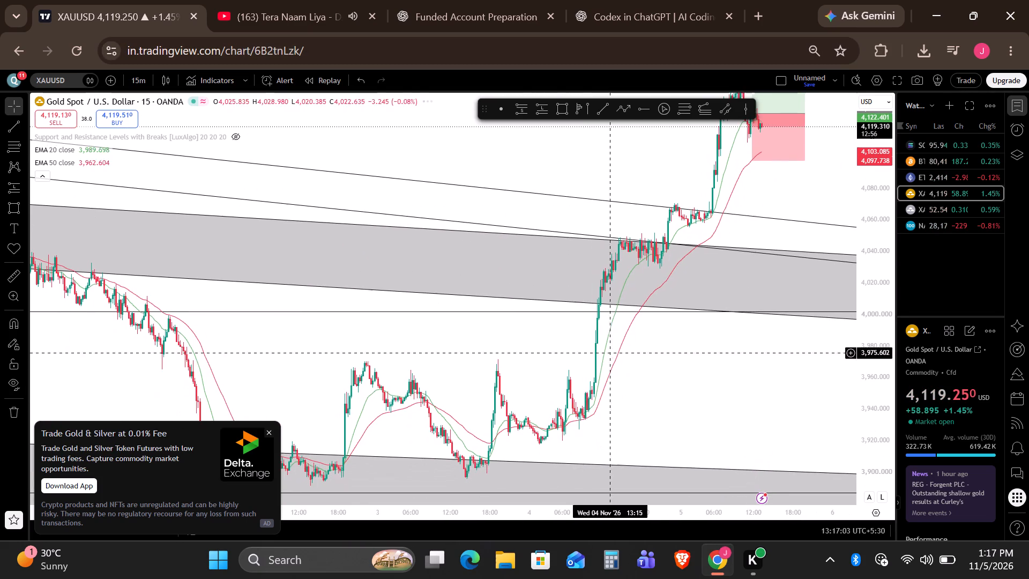
left_click_drag(639, 404, 716, 324)
scroll(727, 340, "up", 5)
left_click_drag(548, 305, 760, 342)
scroll(760, 343, "up", 6)
left_click_drag(715, 363, 672, 380)
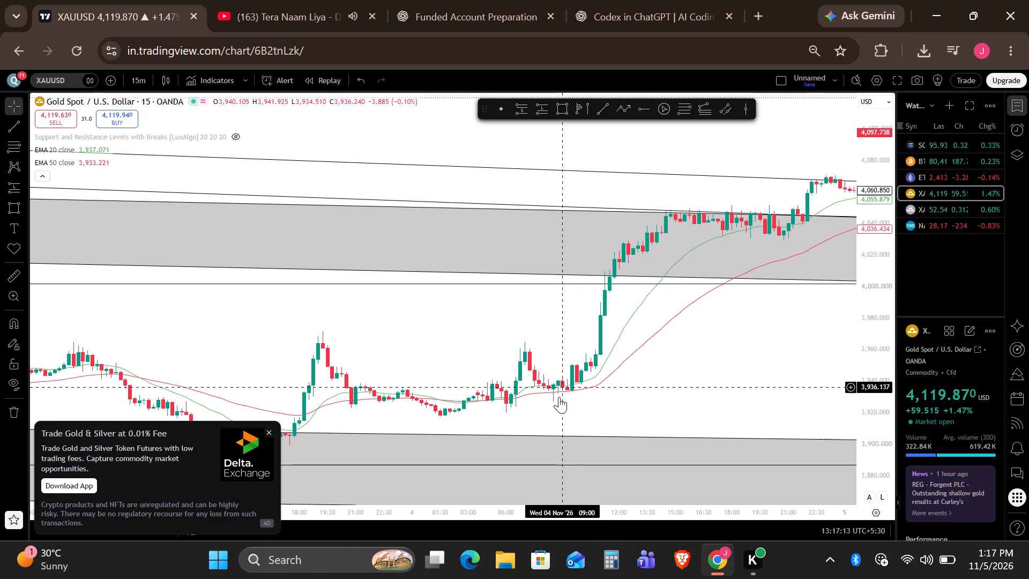
left_click_drag(673, 338, 562, 428)
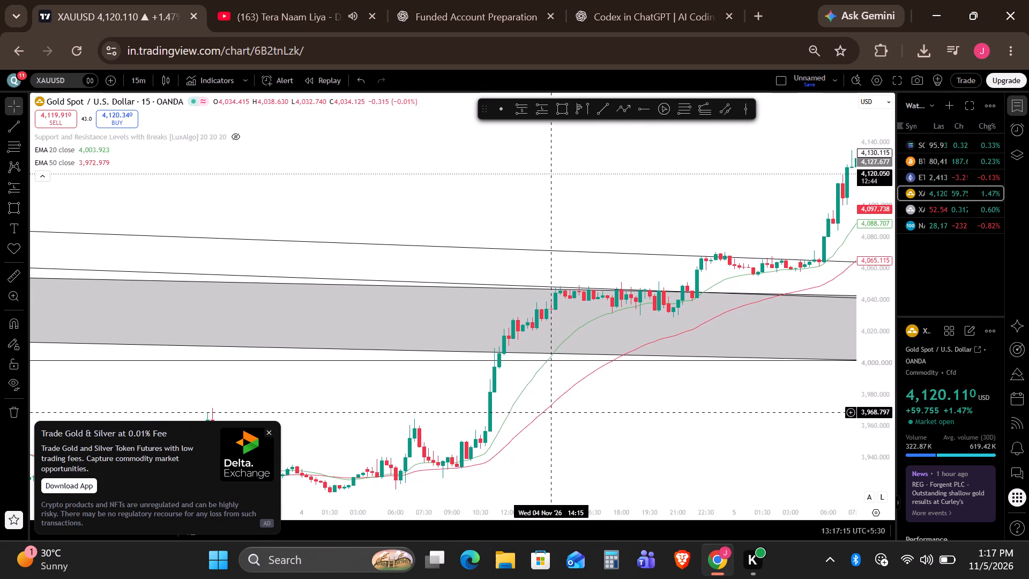
scroll(558, 411, "down", 3)
left_click_drag(774, 416, 492, 418)
scroll(521, 388, "down", 6)
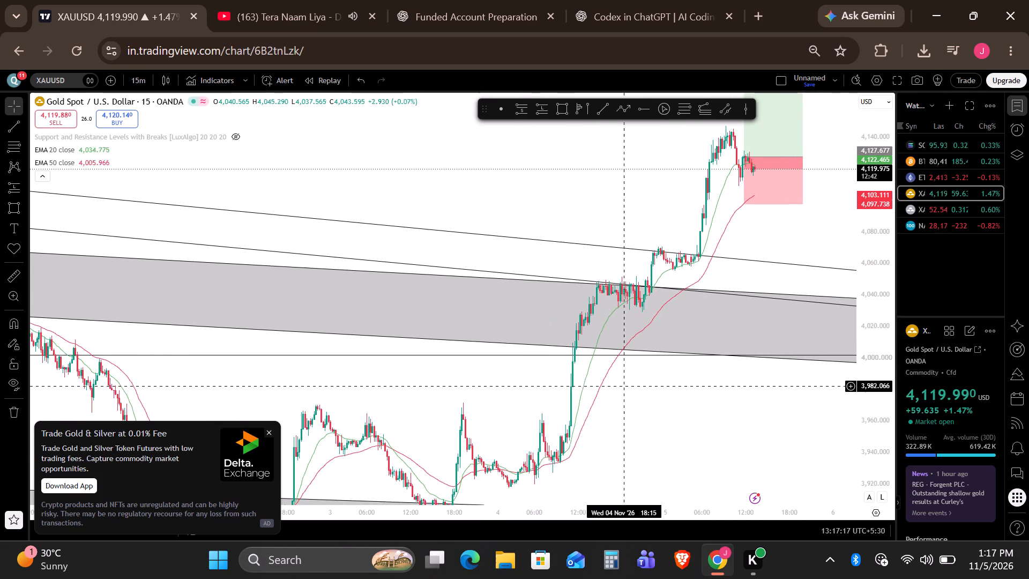
left_click_drag(654, 385, 629, 472)
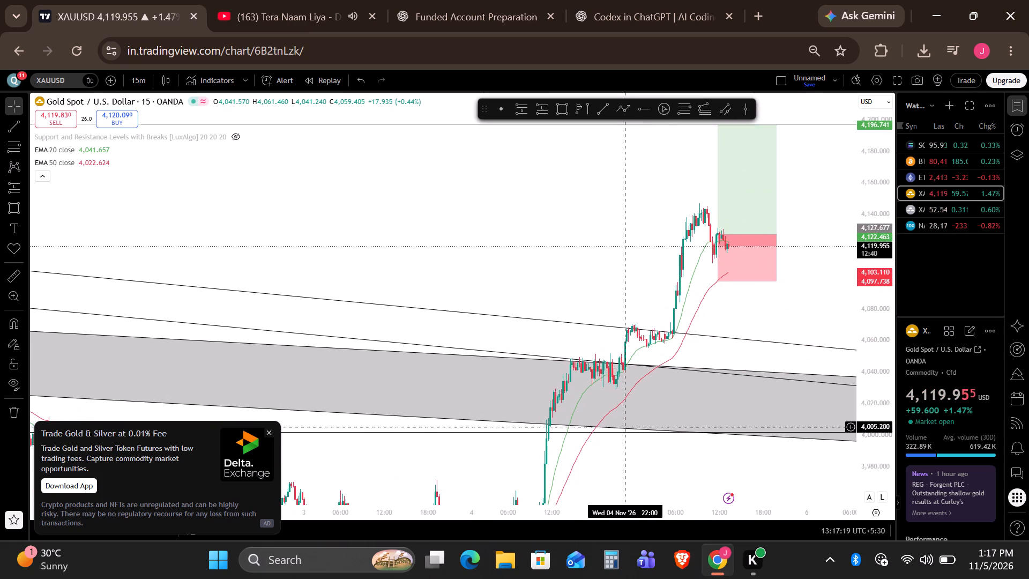
left_click_drag(657, 289, 621, 328)
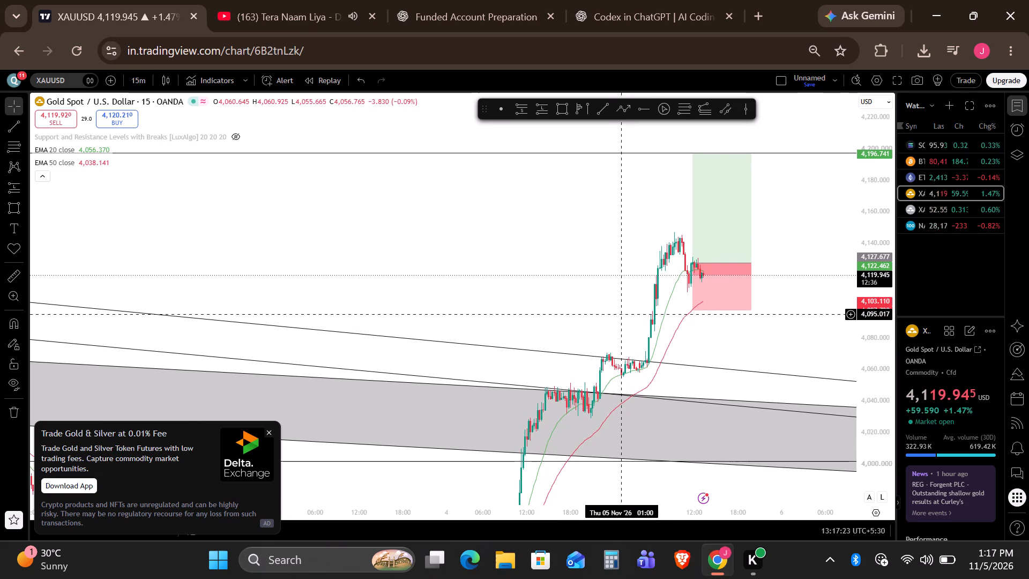
Examine the late October to early November 15-minute price swings around the descending channel and the 4,000 level.
scroll(624, 310, "down", 6)
left_click_drag(643, 274, 748, 95)
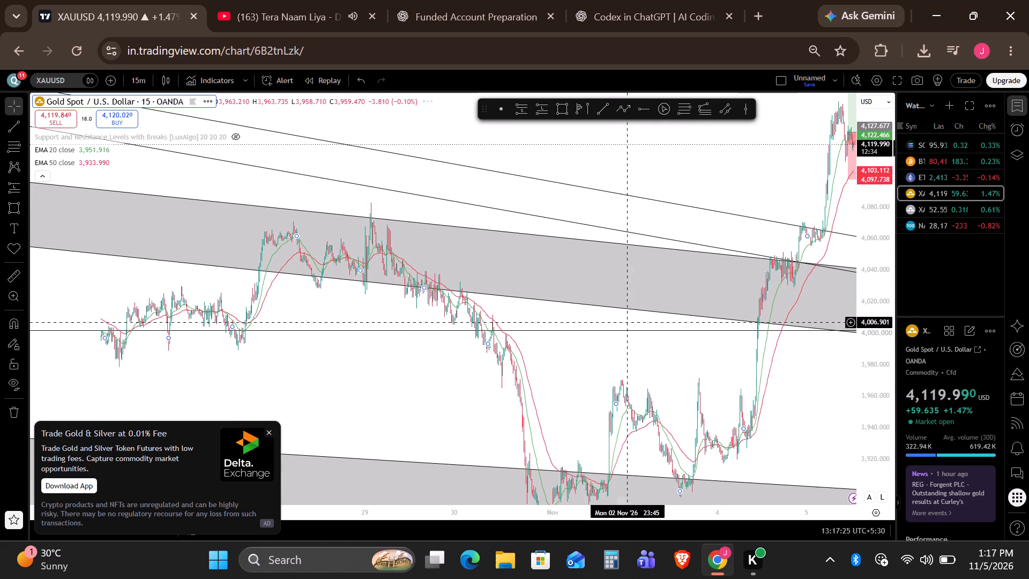
left_click_drag(441, 363, 642, 320)
scroll(661, 340, "up", 3)
left_click_drag(522, 335, 712, 350)
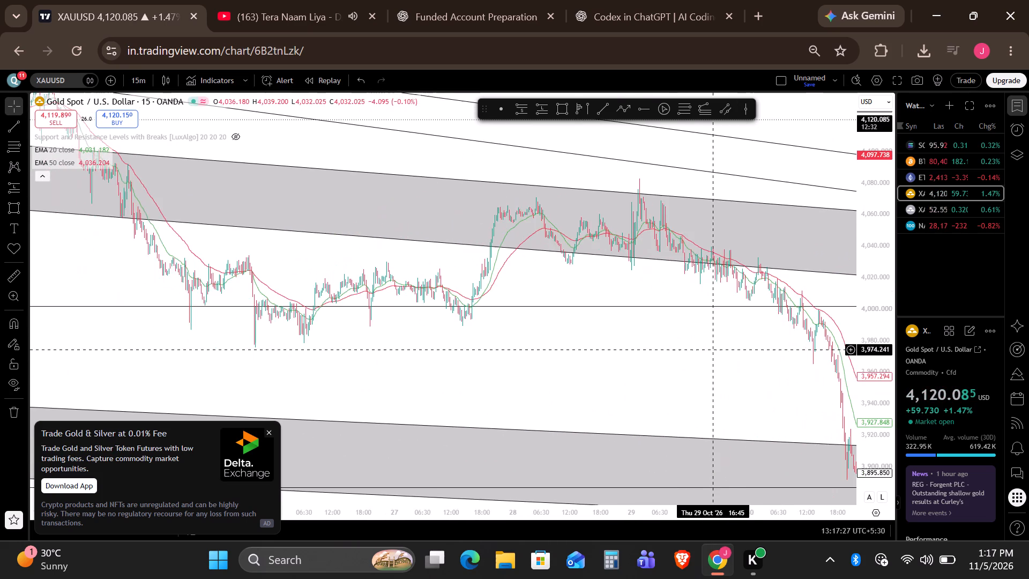
scroll(709, 351, "up", 5)
left_click_drag(881, 469, 886, 462)
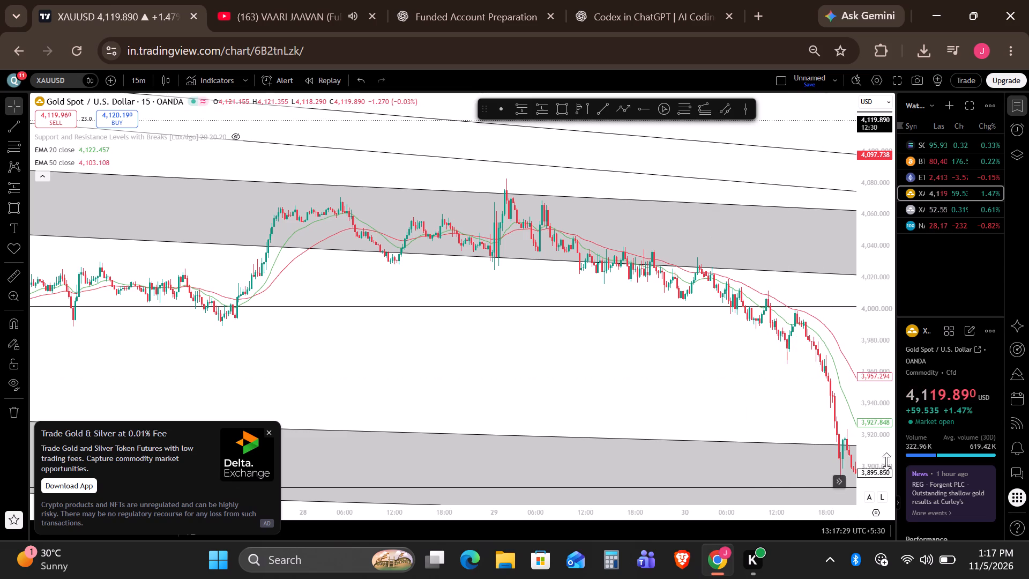
left_click_drag(886, 462, 881, 330)
left_click_drag(699, 378, 670, 460)
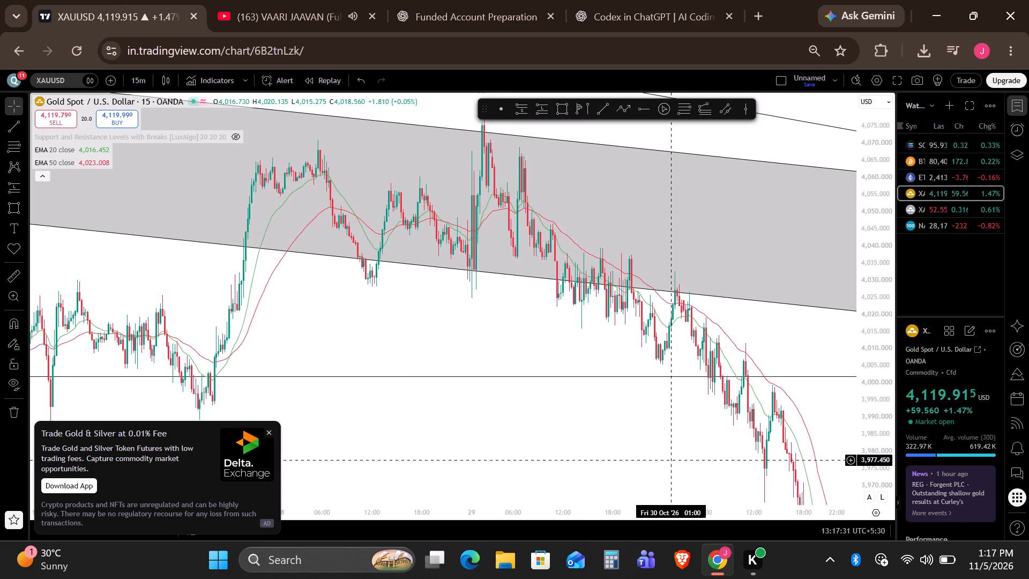
left_click_drag(670, 460, 670, 454)
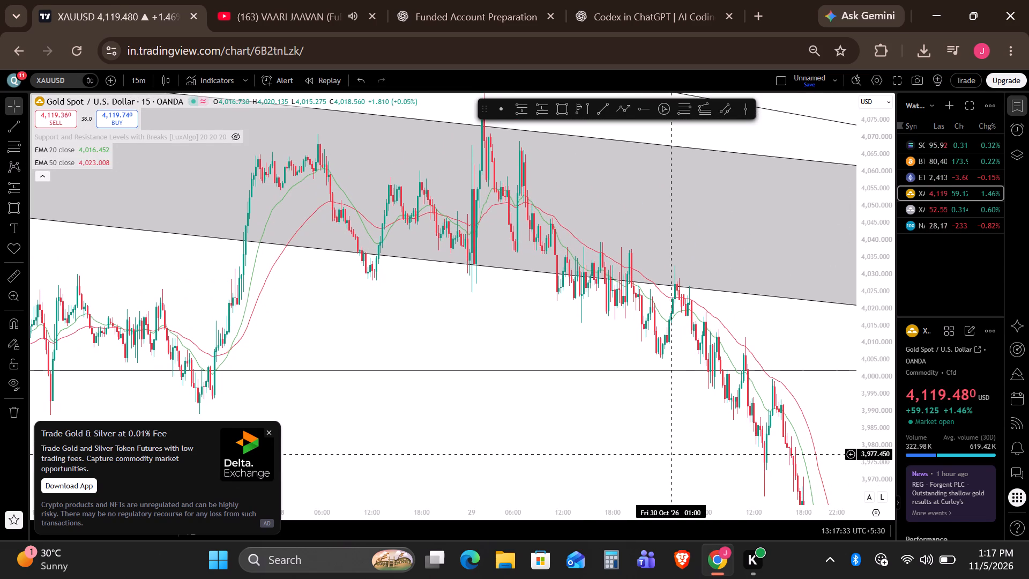
left_click_drag(670, 454, 490, 221)
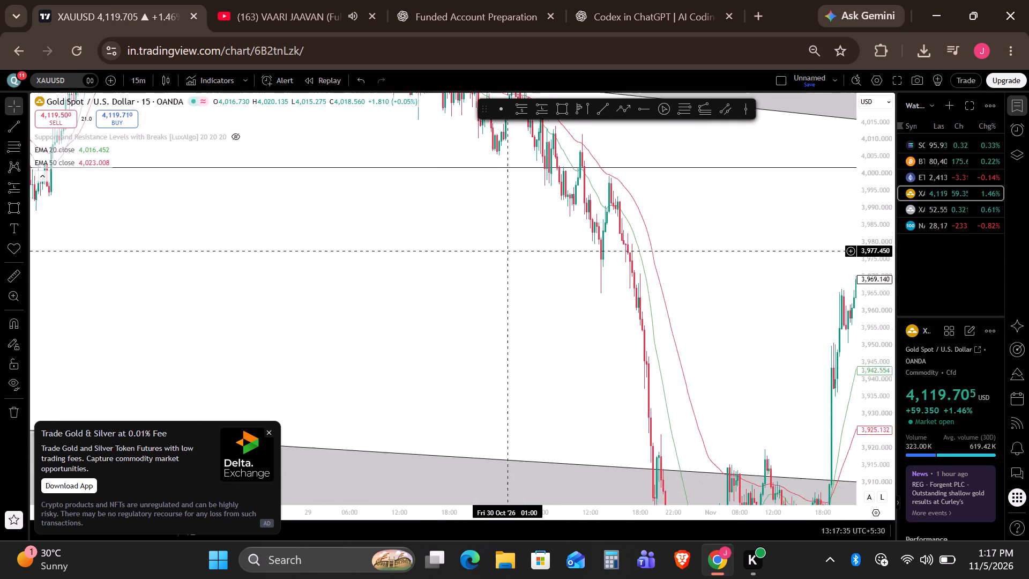
left_click_drag(490, 221, 729, 419)
scroll(729, 418, "down", 2)
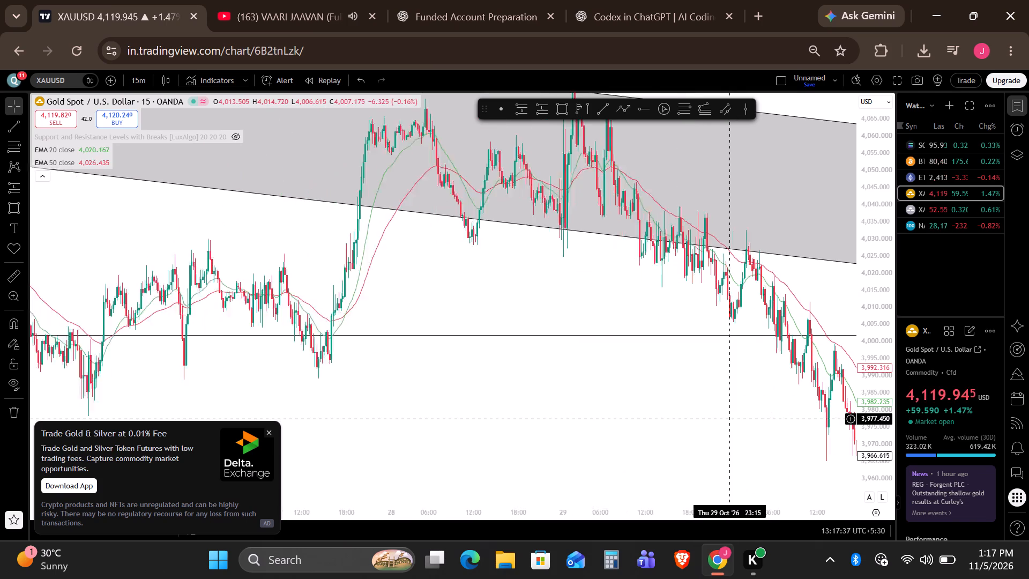
scroll(729, 418, "down", 17)
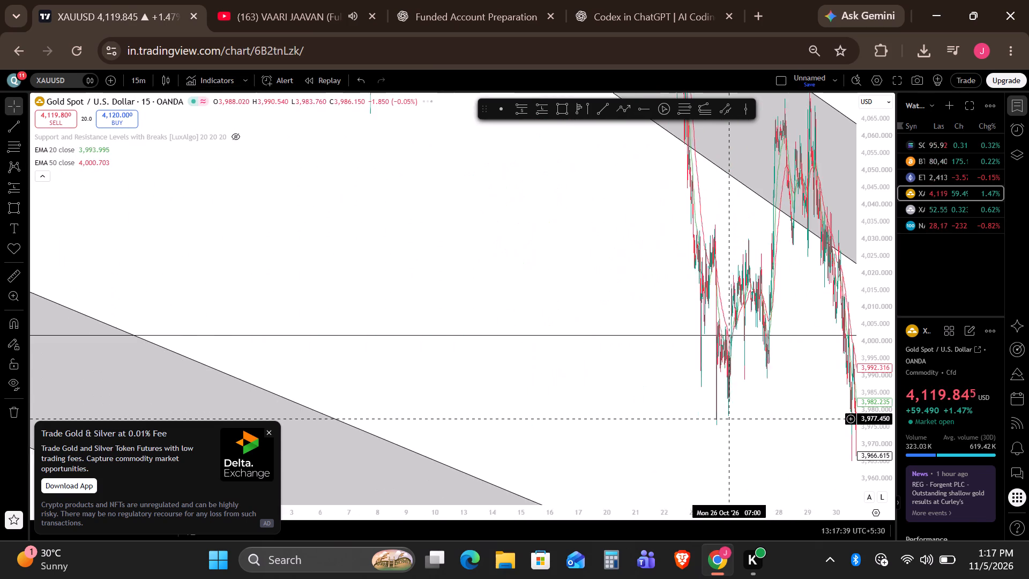
Examine the wider 15-minute structure, comparing the channels and horizontal levels with the marked long position.
left_click_drag(860, 235, 839, 438)
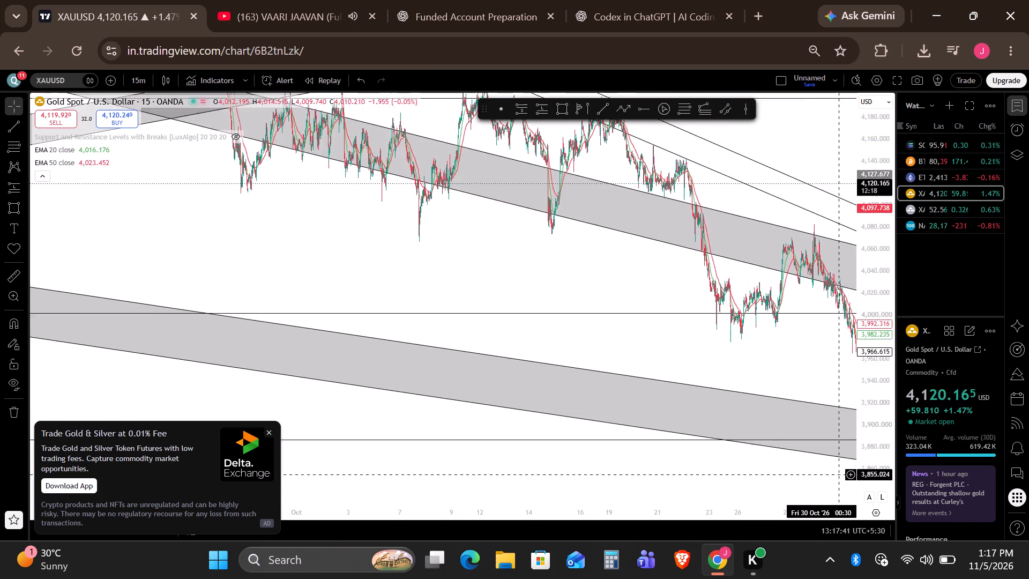
left_click_drag(839, 438, 840, 305)
left_click_drag(743, 273, 344, 71)
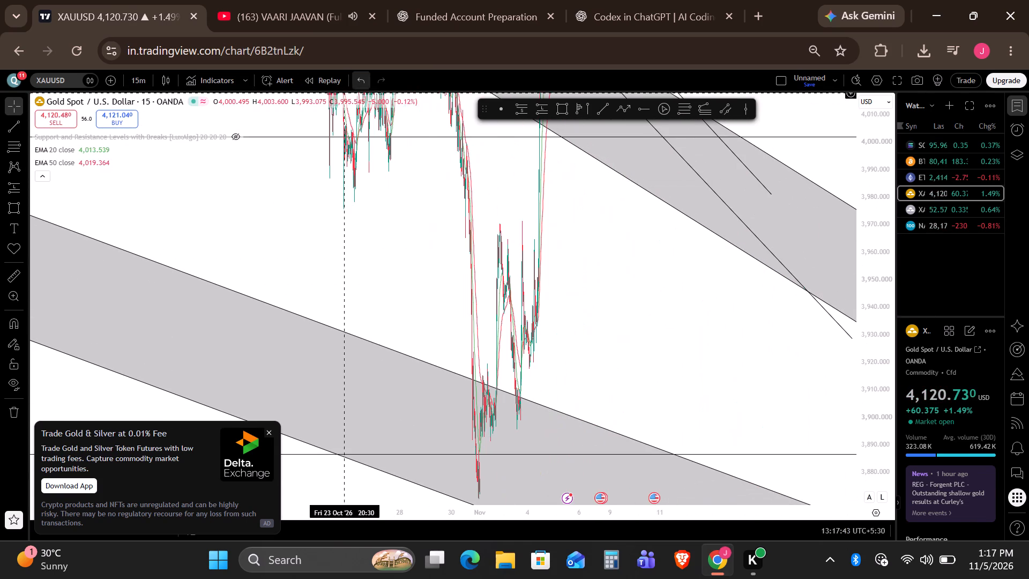
left_click_drag(816, 486, 692, 346)
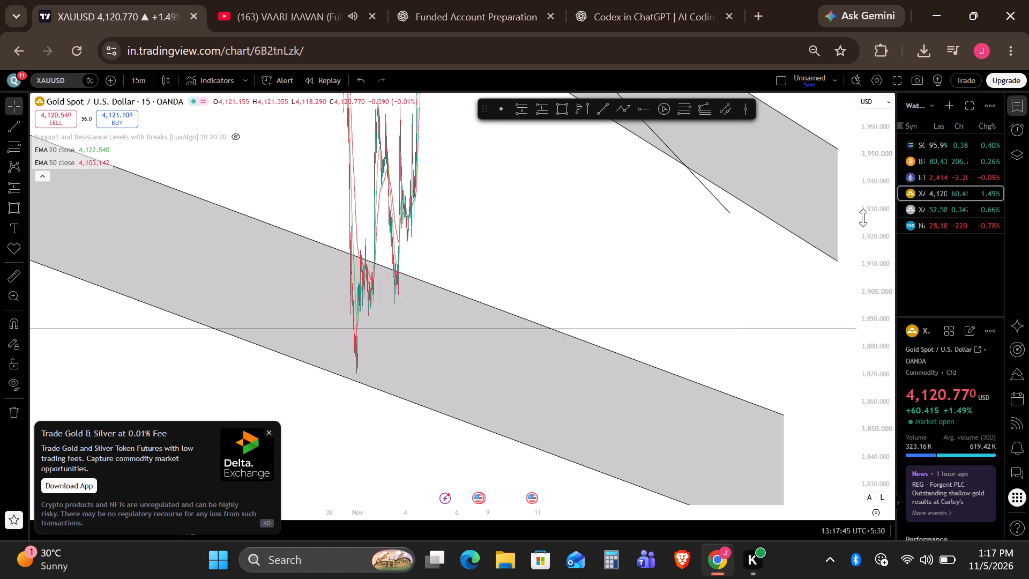
left_click_drag(873, 190, 772, 571)
left_click_drag(707, 411, 817, 523)
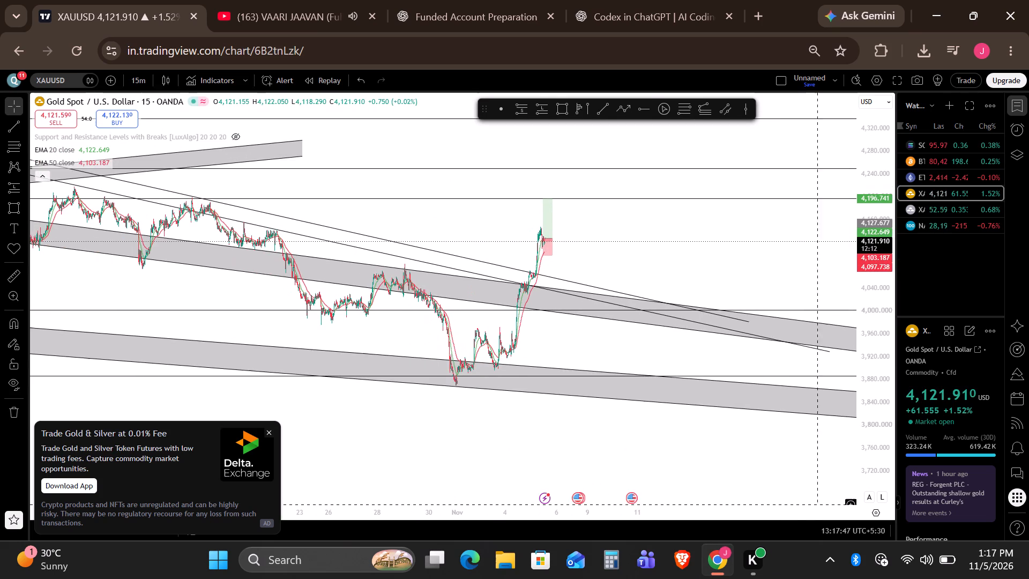
left_click_drag(628, 248, 761, 327)
scroll(702, 330, "up", 6)
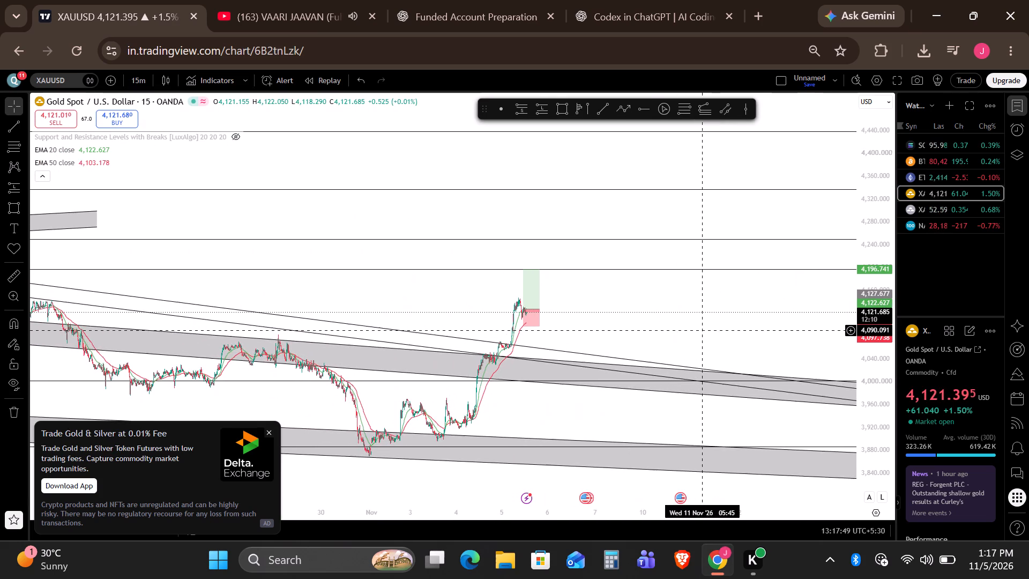
left_click_drag(627, 309, 931, 376)
left_click_drag(875, 486, 903, 267)
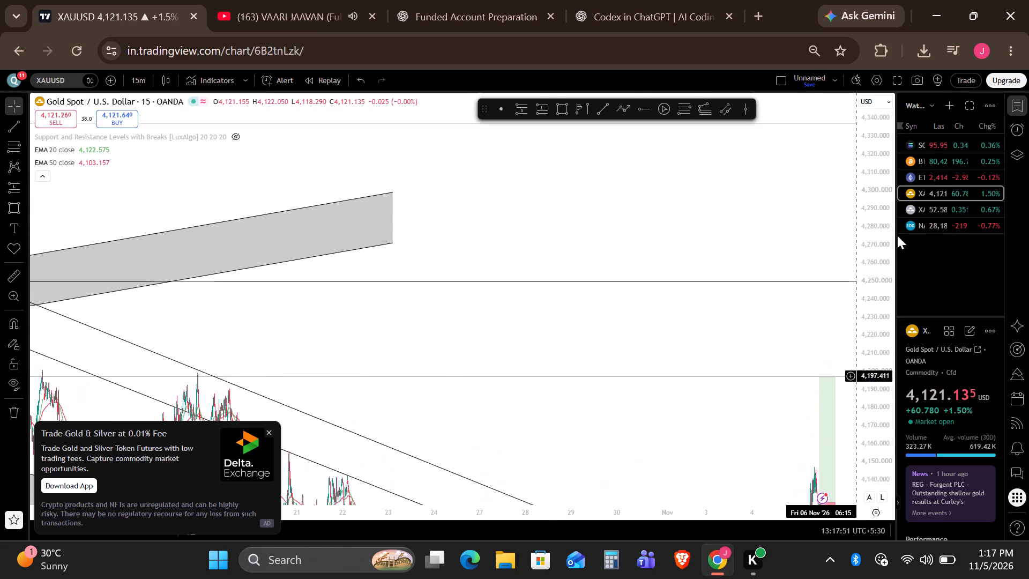
Extend the long position forward in time to about 06:00 on 6 Nov 2026.
left_click_drag(730, 434, 725, 198)
scroll(685, 271, "up", 10)
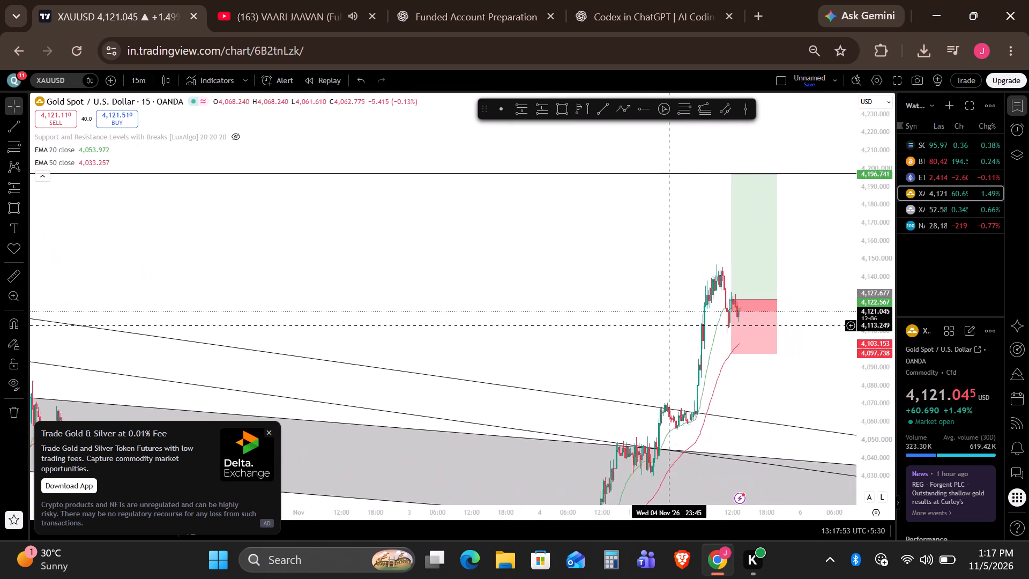
scroll(668, 325, "up", 11)
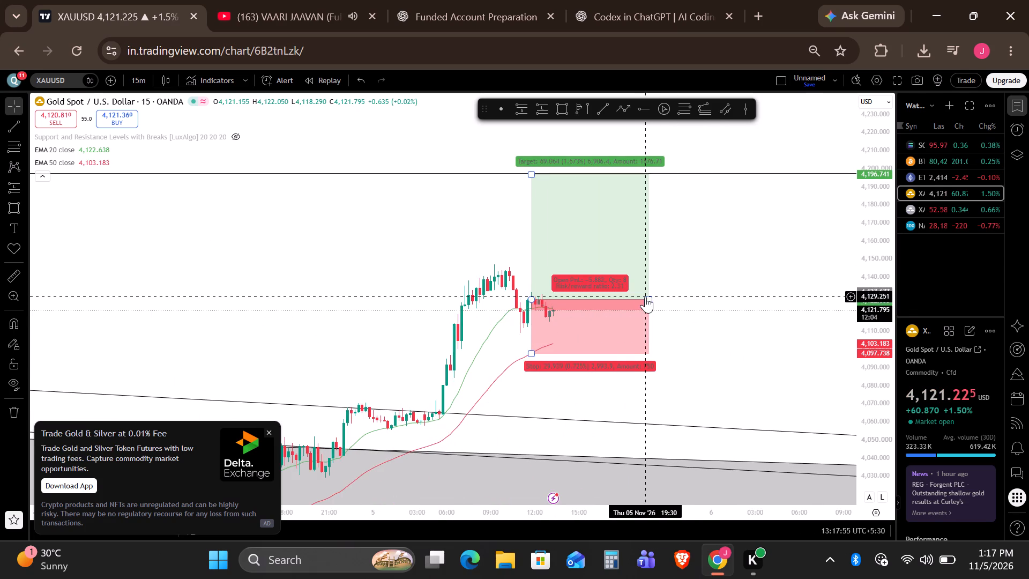
left_click_drag(650, 300, 799, 310)
left_click(781, 403)
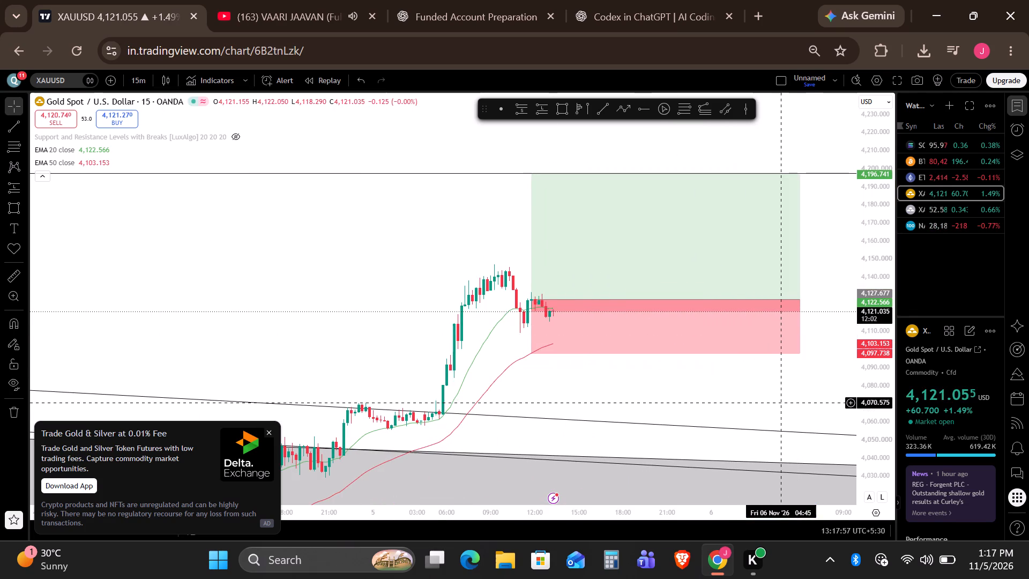
left_click_drag(783, 395, 704, 429)
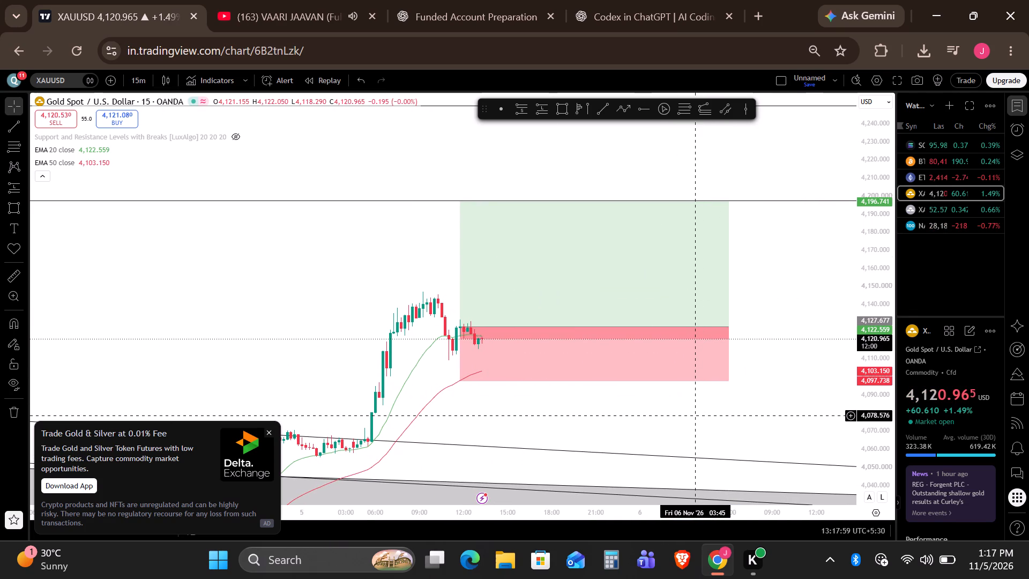
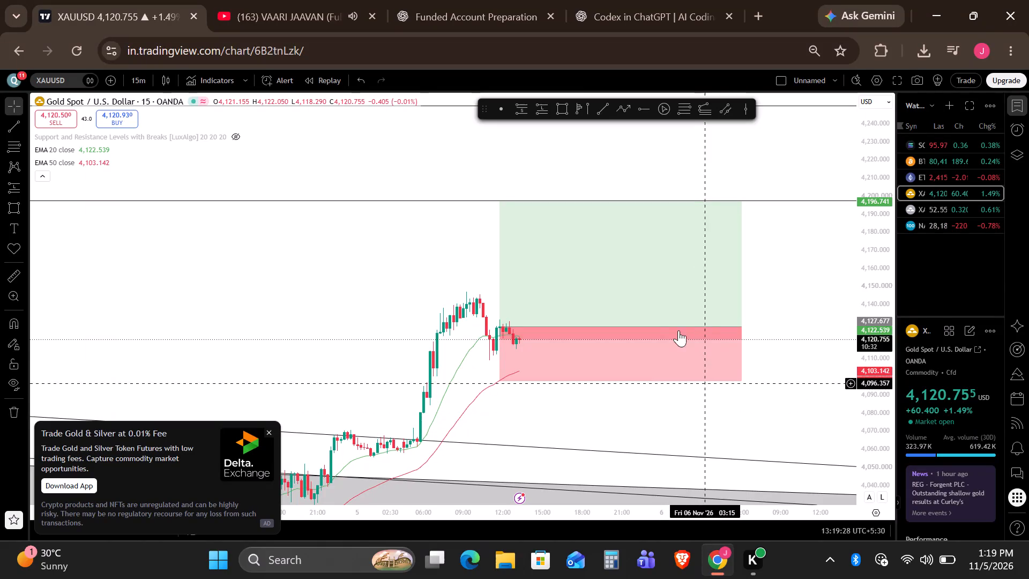
Examine the mid-October 15-minute XAUUSD swings around the long position's 4,196.741 target level and the descending channel.
left_click_drag(777, 289, 468, 231)
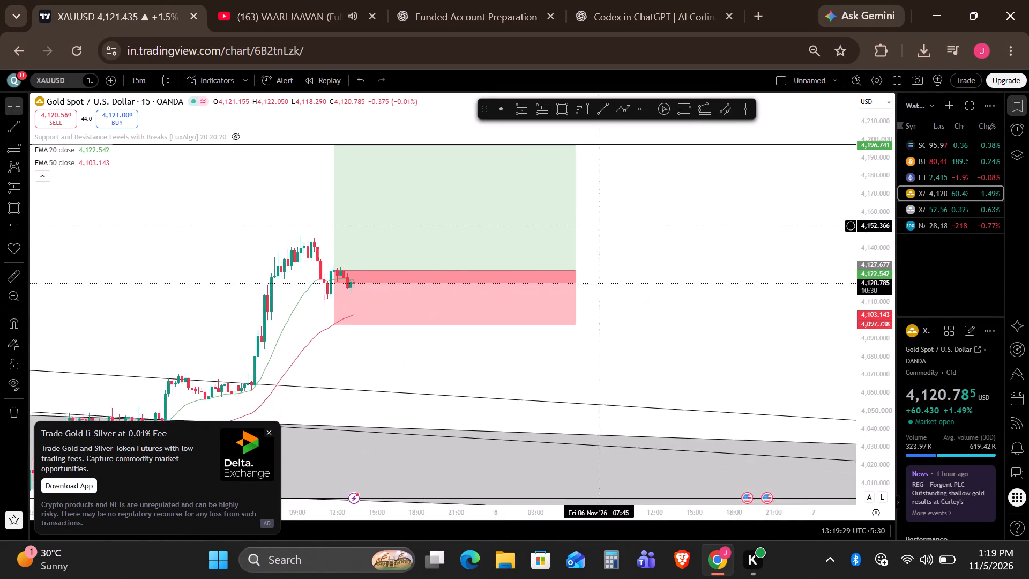
left_click_drag(468, 231, 453, 239)
scroll(461, 232, "down", 17)
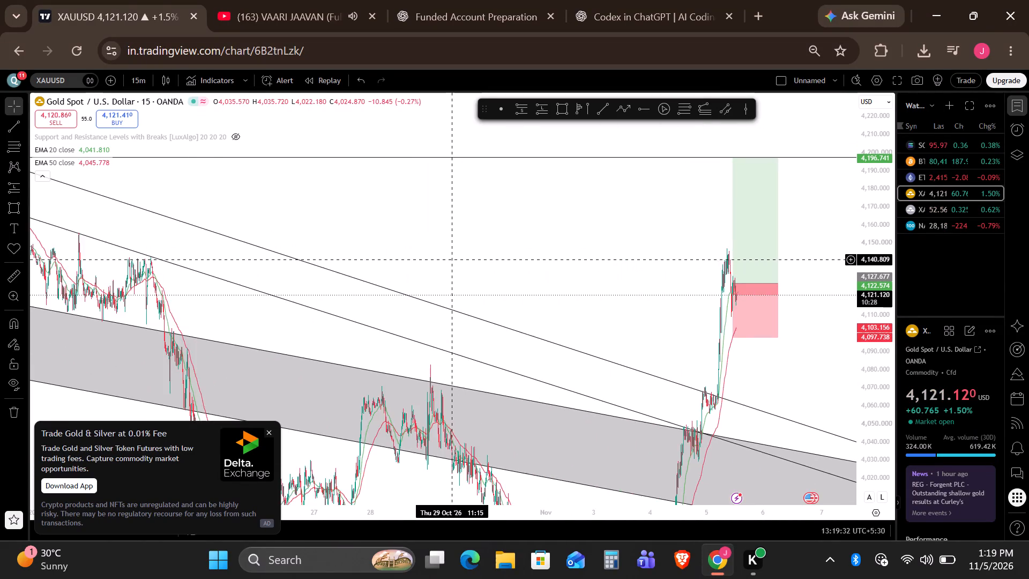
scroll(452, 259, "down", 6)
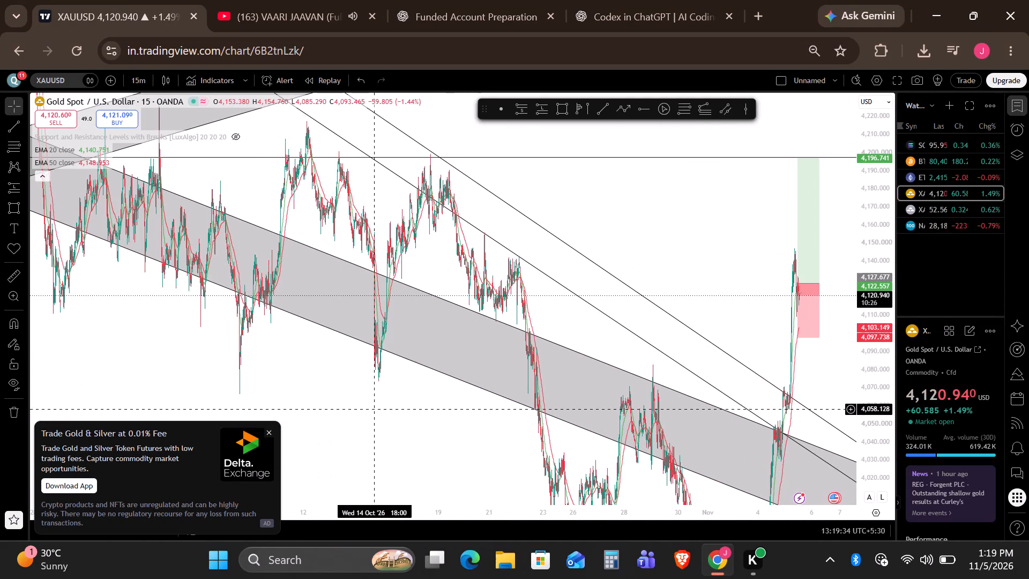
left_click_drag(374, 404, 680, 461)
scroll(667, 458, "up", 9)
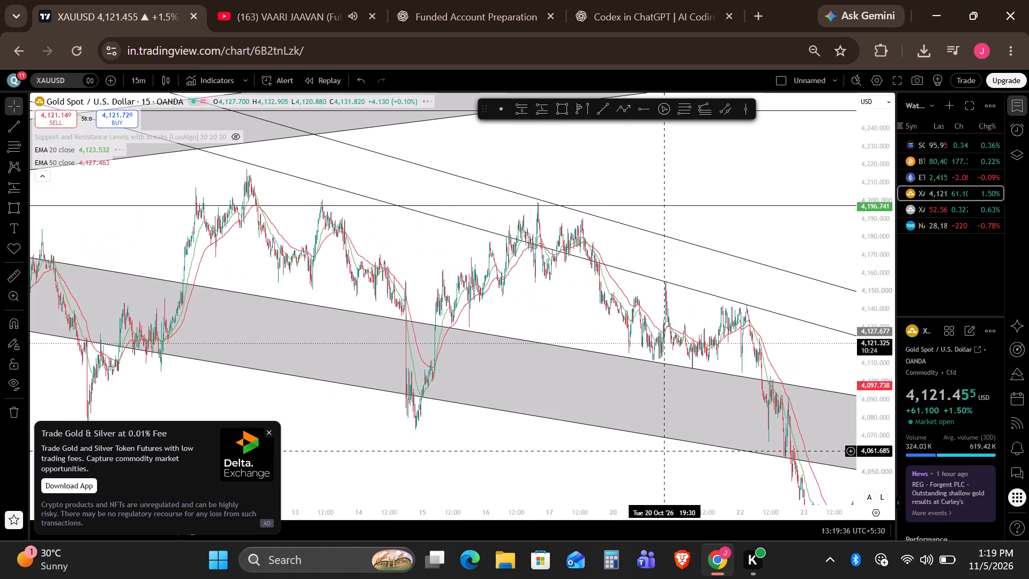
left_click_drag(385, 251, 695, 332)
scroll(681, 353, "up", 6)
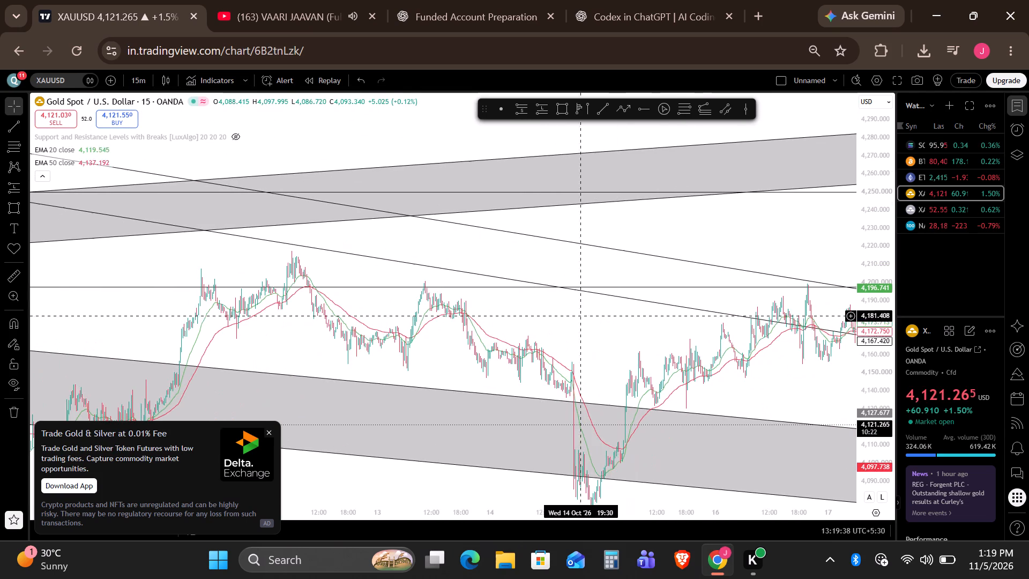
left_click_drag(466, 312, 665, 324)
scroll(667, 345, "up", 5)
left_click_drag(599, 351, 588, 358)
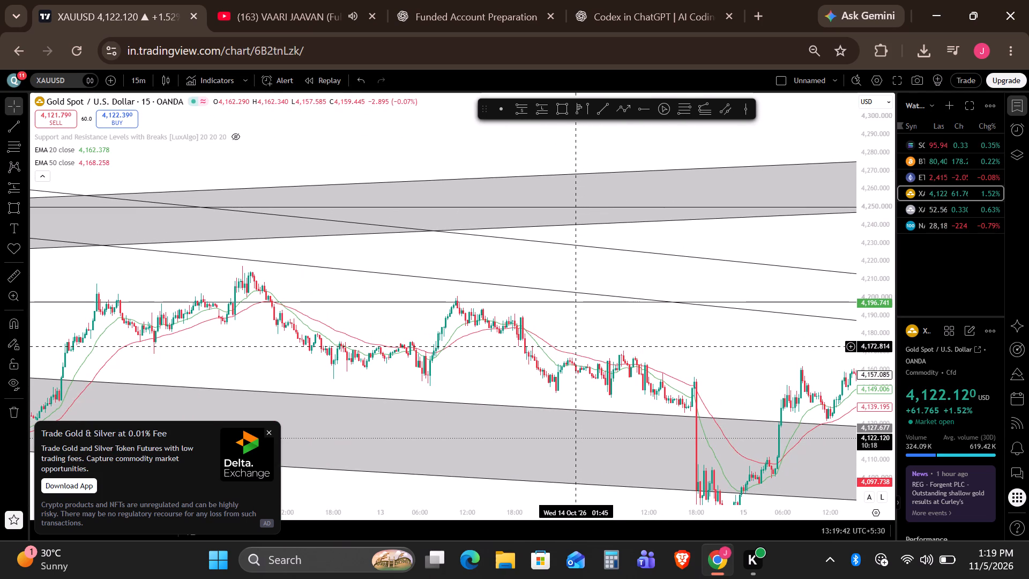
left_click_drag(593, 335, 560, 330)
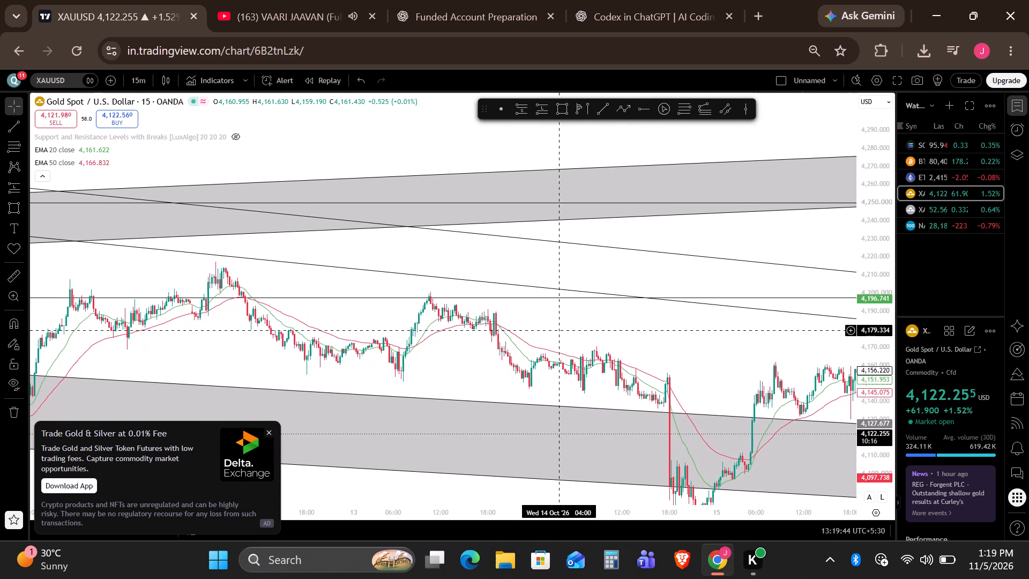
left_click_drag(560, 330, 553, 329)
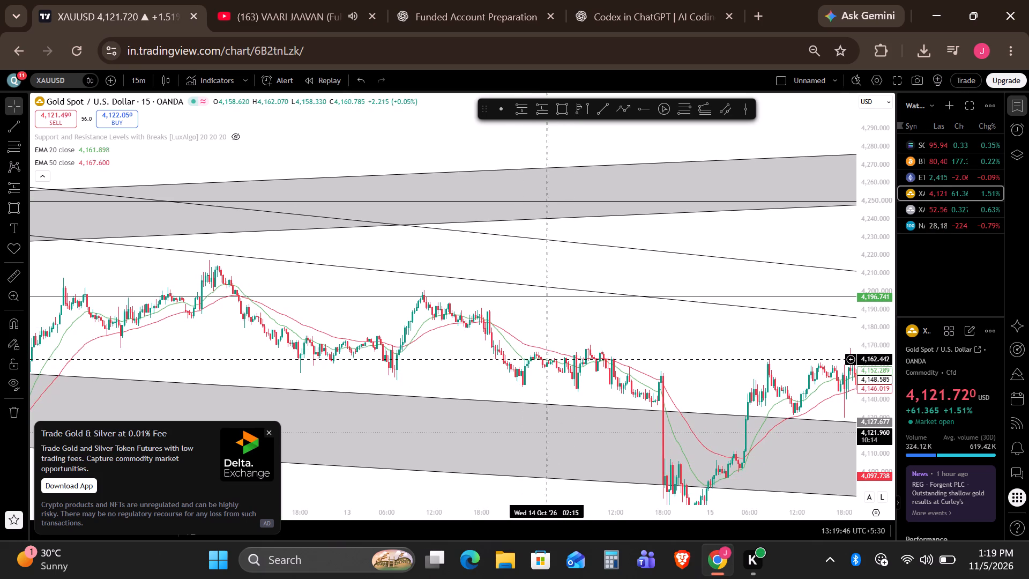
left_click_drag(665, 340, 466, 267)
left_click_drag(637, 472, 602, 477)
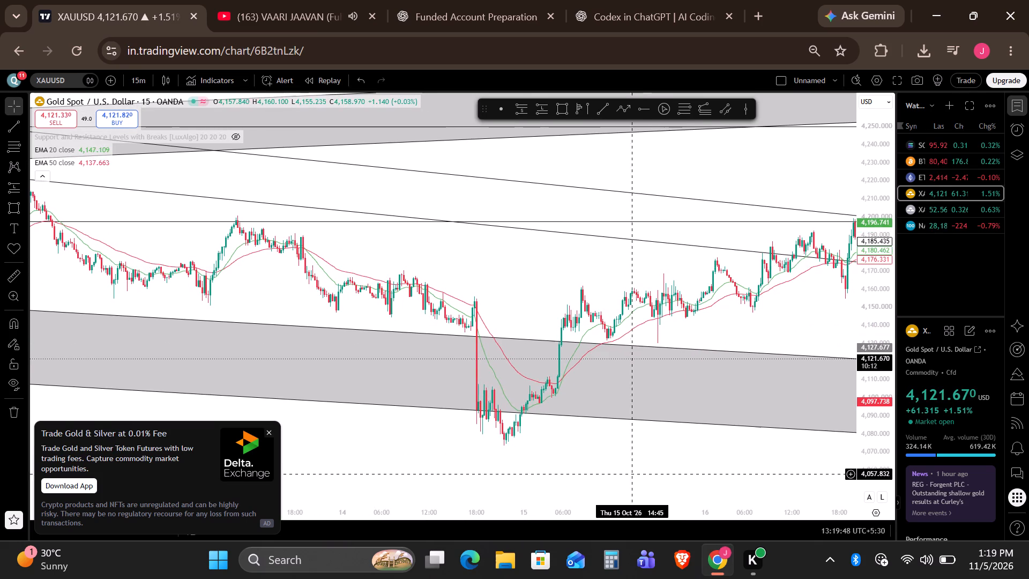
left_click_drag(602, 477, 474, 483)
left_click_drag(474, 470, 474, 486)
left_click_drag(474, 324, 514, 347)
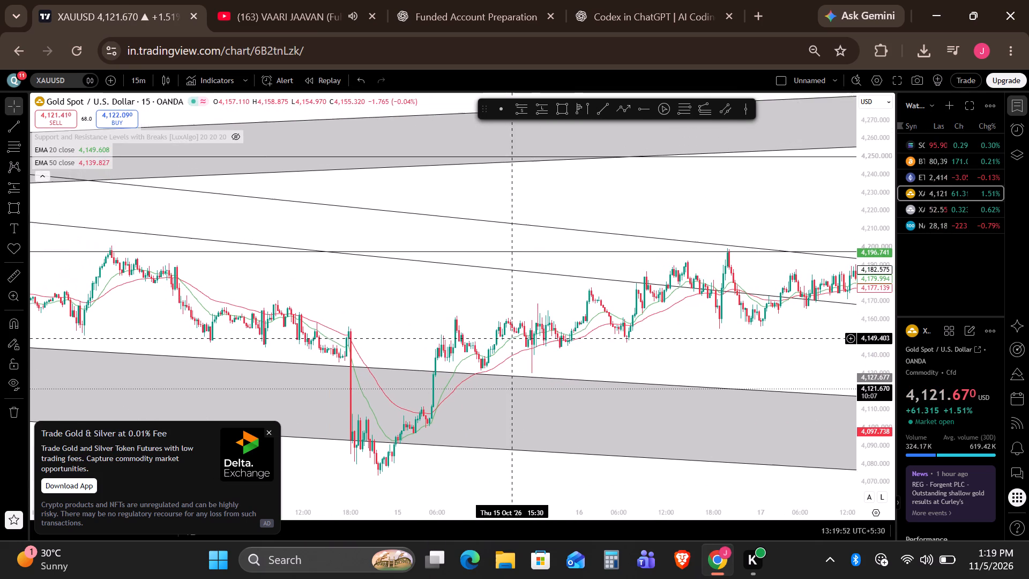
left_click_drag(514, 347, 511, 363)
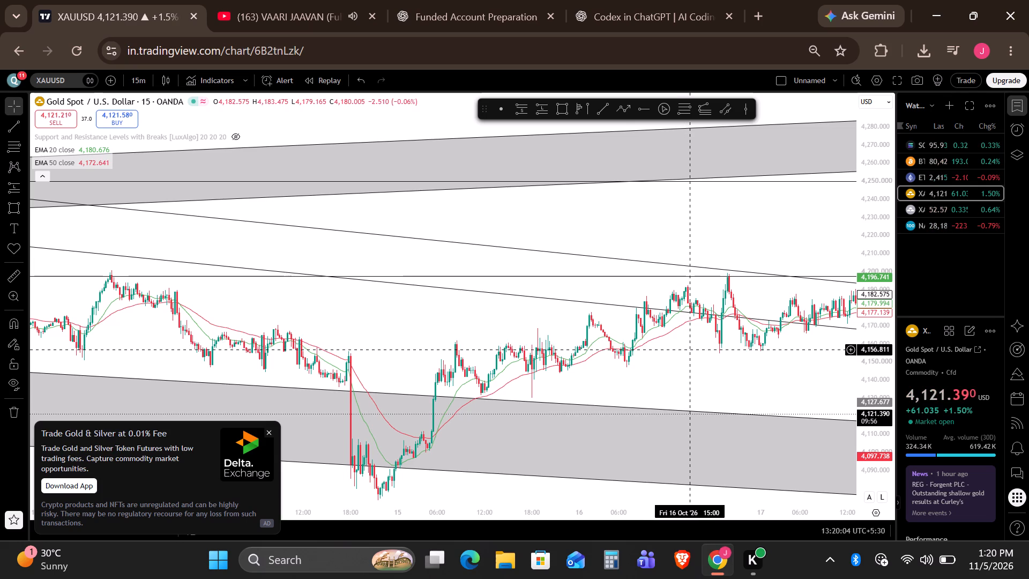
Trace the 15-minute XAUUSD price action from 16 October through early November back to the marked long position.
left_click_drag(692, 361, 594, 377)
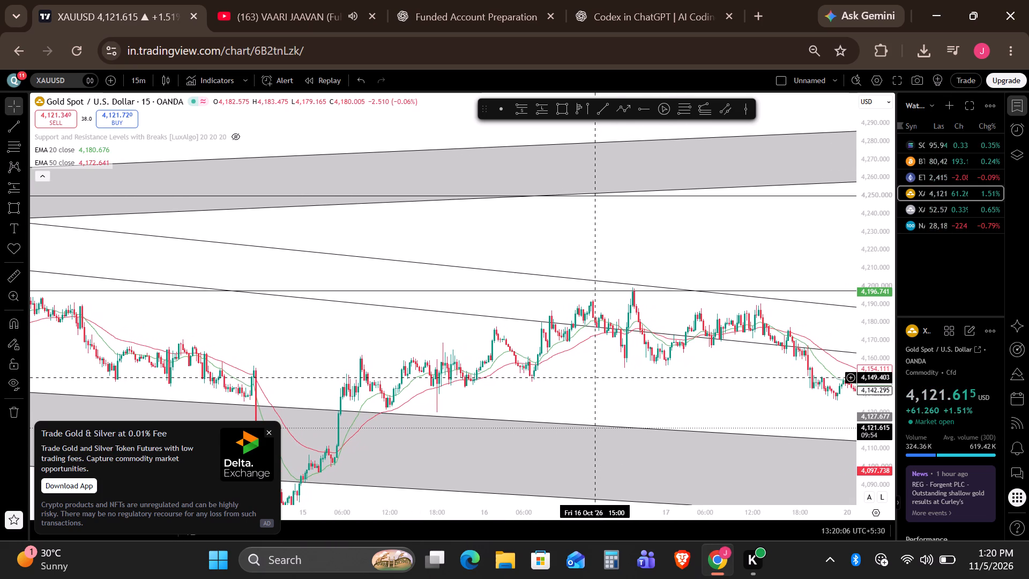
left_click_drag(668, 388, 574, 399)
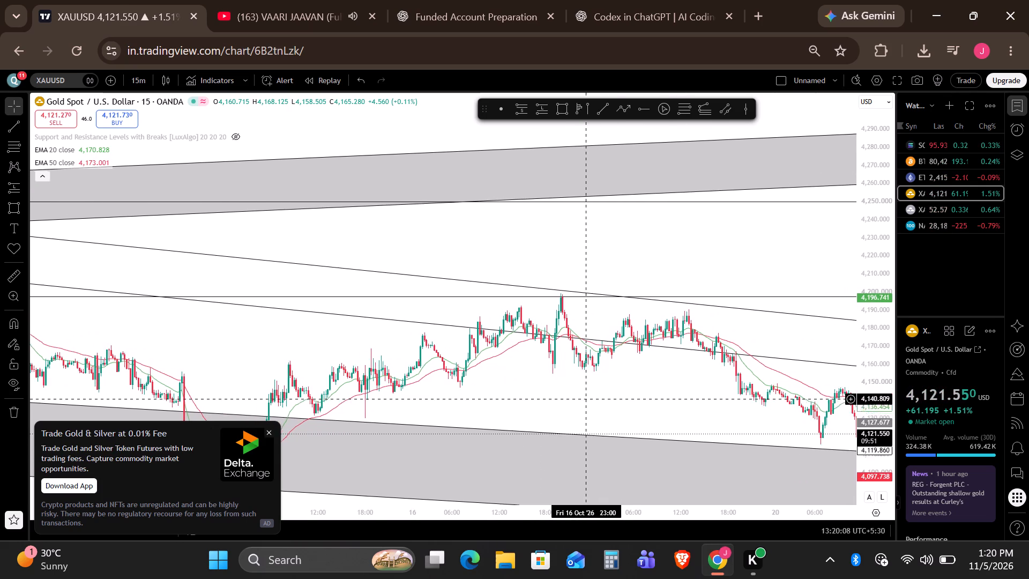
left_click_drag(574, 399, 531, 395)
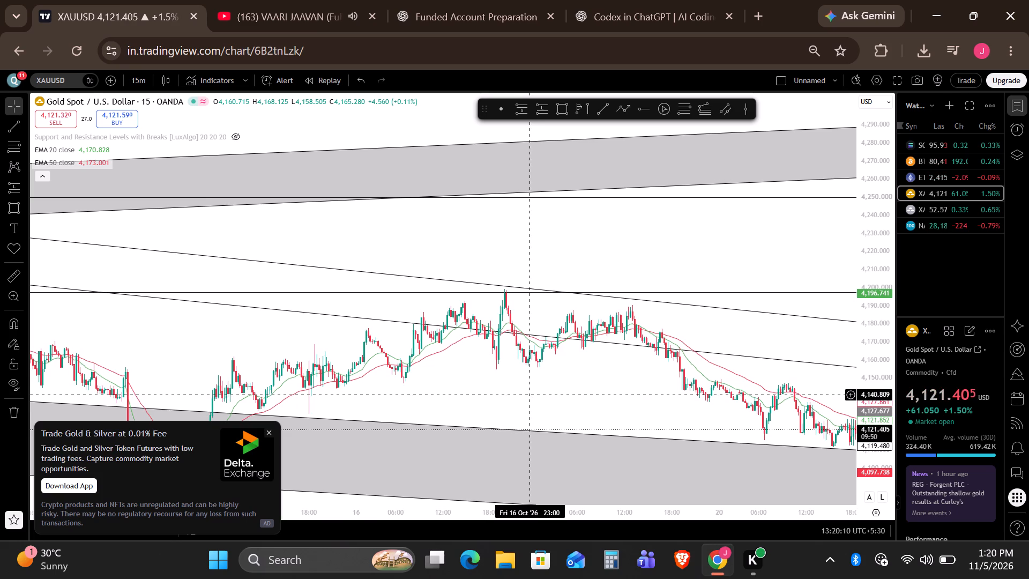
left_click_drag(531, 395, 229, 362)
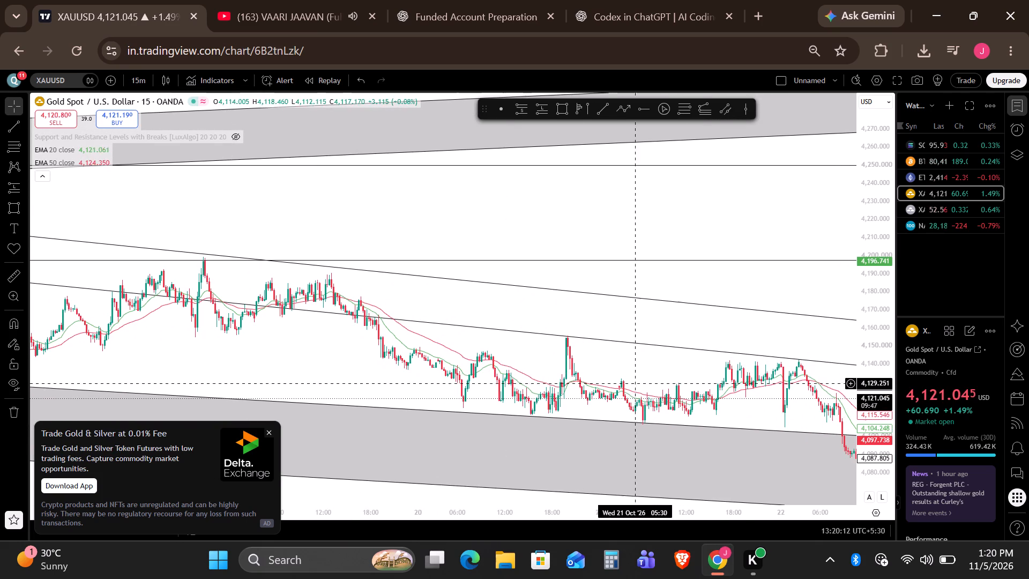
left_click_drag(710, 390, 126, 225)
left_click_drag(520, 455, 307, 261)
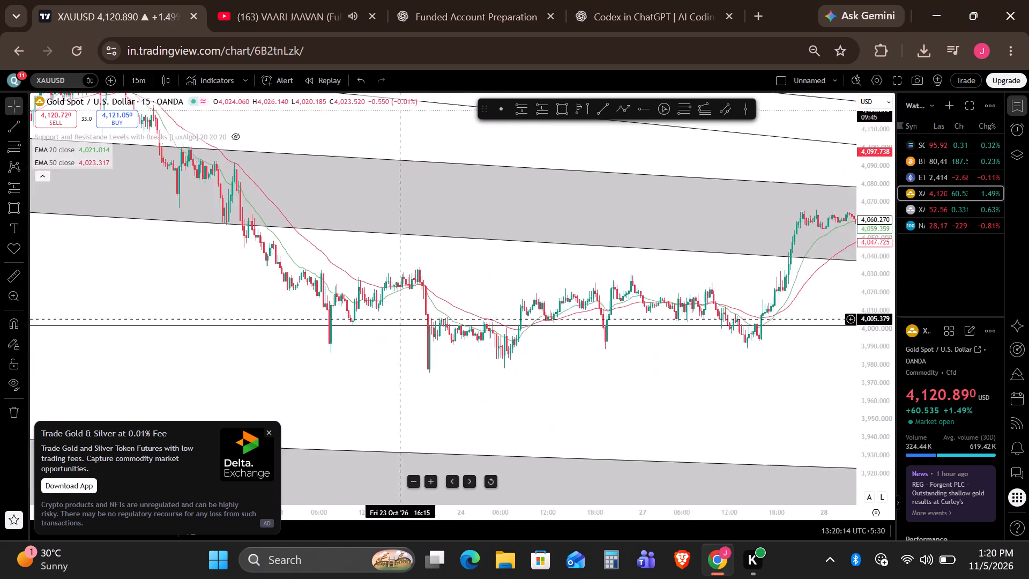
left_click_drag(307, 261, 238, 232)
left_click_drag(599, 342, 398, 198)
left_click_drag(709, 389, 127, 568)
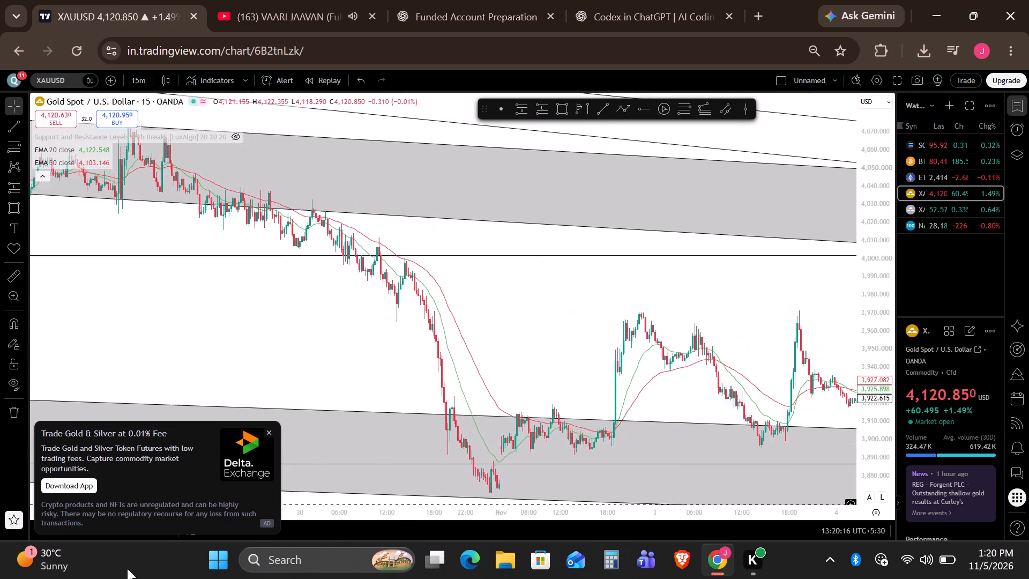
left_click_drag(127, 568, 123, 560)
left_click_drag(668, 381, 204, 405)
left_click_drag(659, 412, 475, 530)
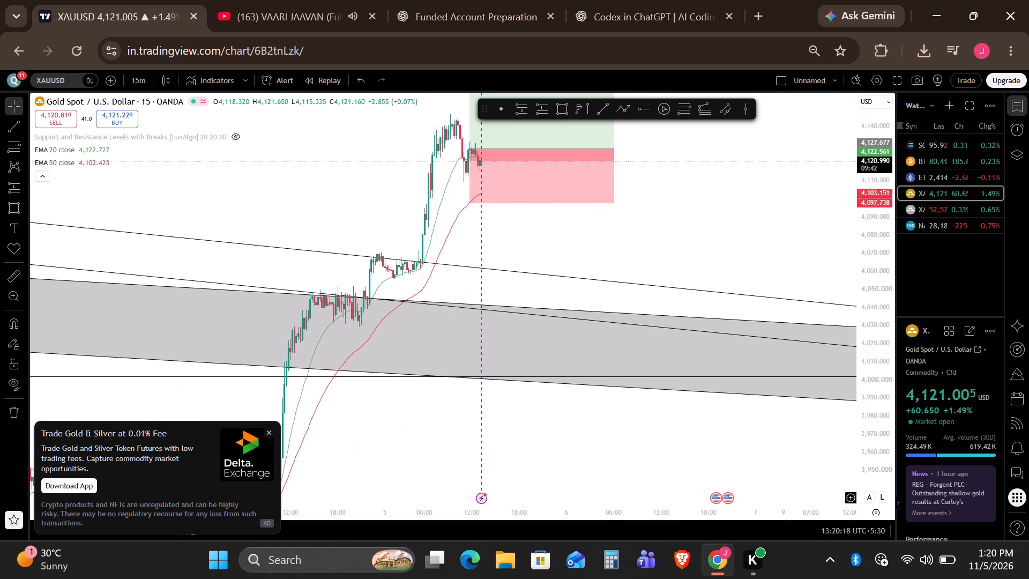
left_click_drag(727, 162, 788, 449)
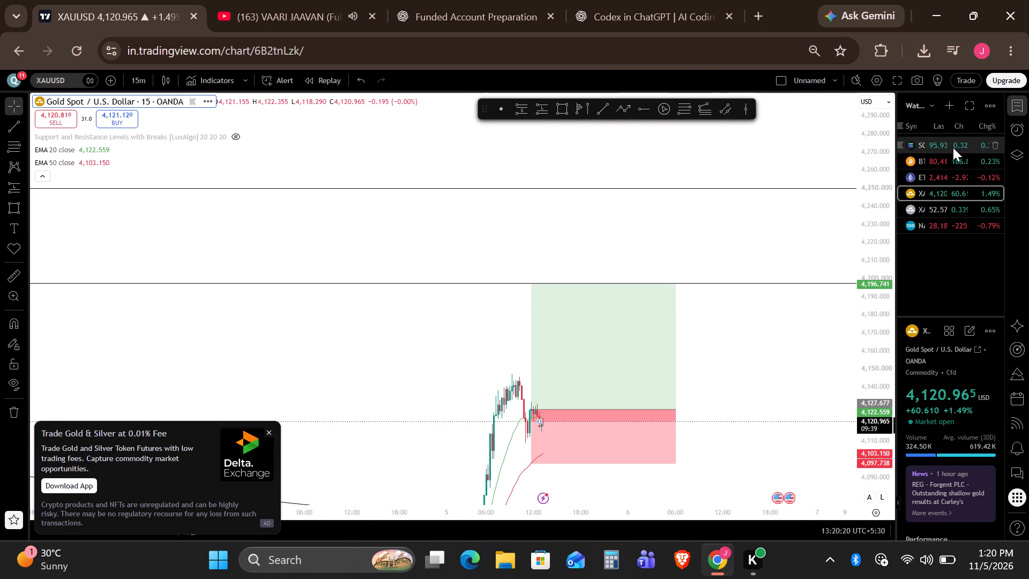
Switch the chart to XAGUSD and examine its 15-minute price structure from late September to early November.
left_click(939, 202)
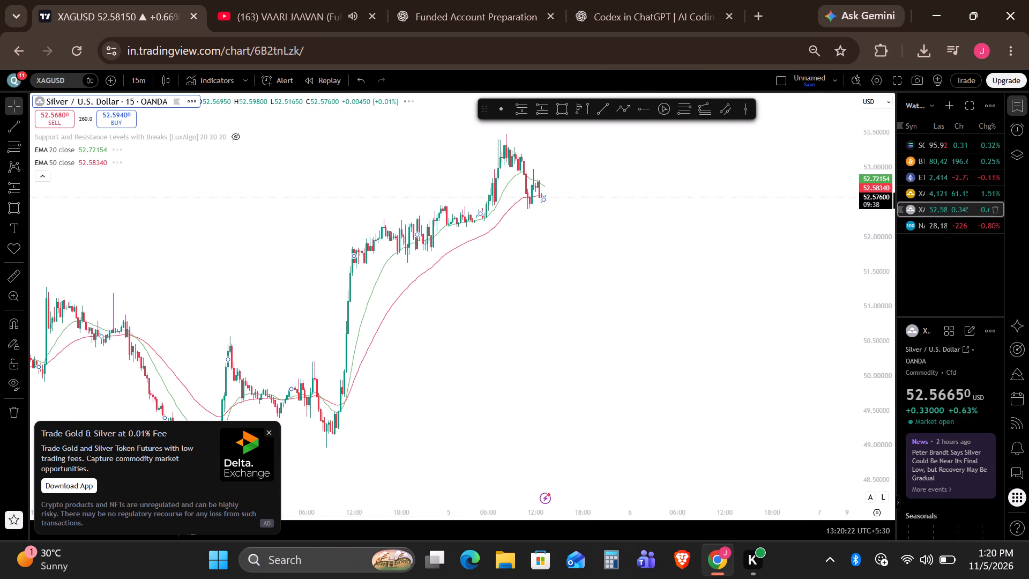
scroll(643, 256, "down", 8)
scroll(603, 226, "down", 8)
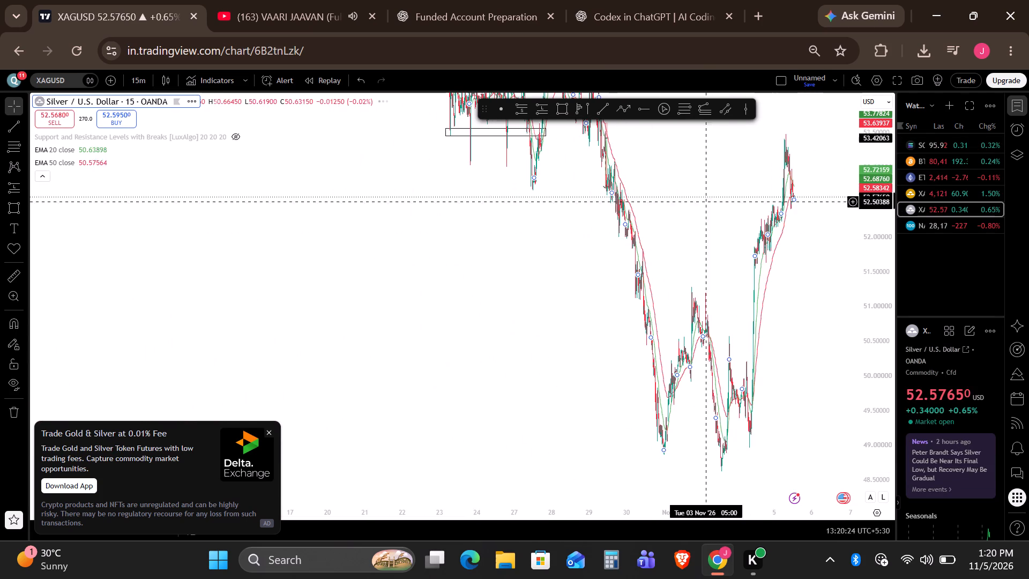
left_click_drag(729, 167, 699, 340)
left_click_drag(863, 235, 850, 326)
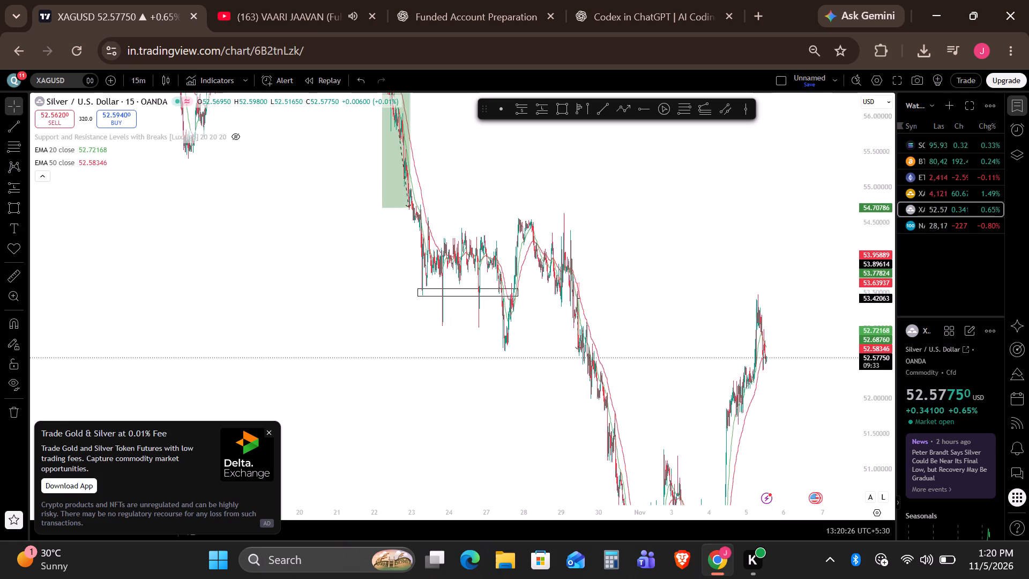
left_click_drag(850, 326, 789, 480)
left_click_drag(630, 253, 625, 315)
scroll(633, 293, "down", 8)
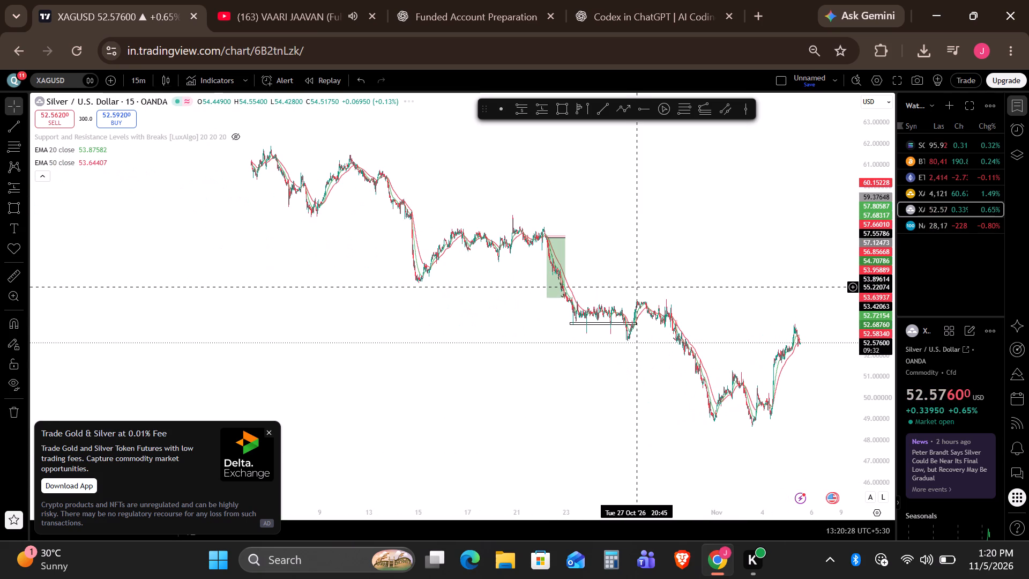
left_click_drag(468, 284, 775, 541)
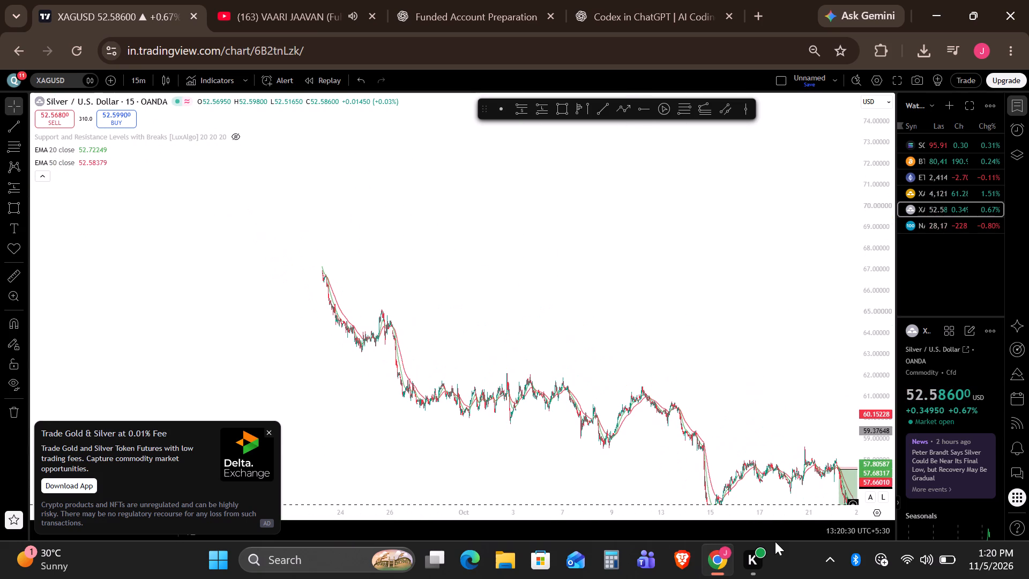
left_click_drag(775, 541, 413, 322)
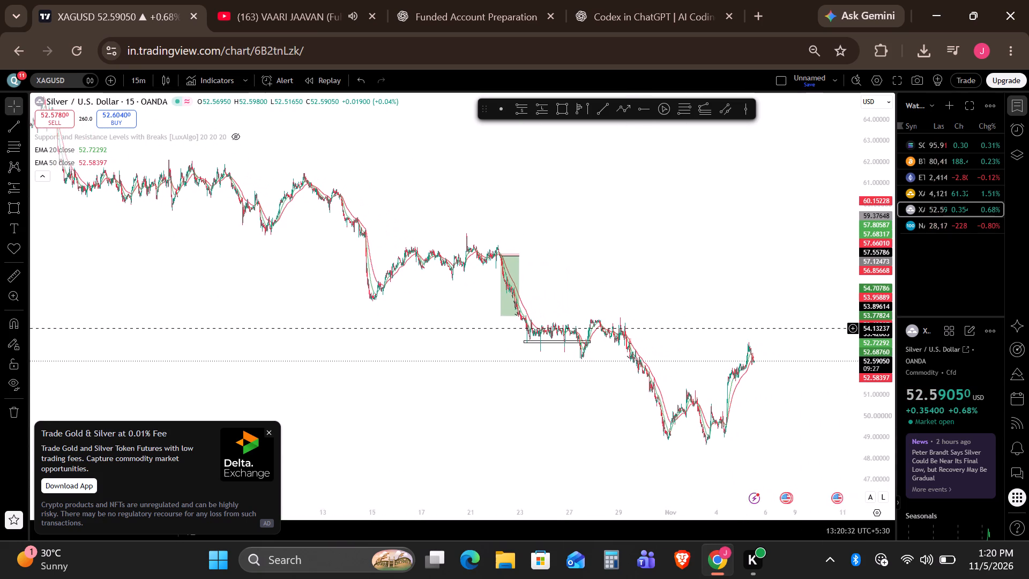
left_click_drag(413, 322, 360, 313)
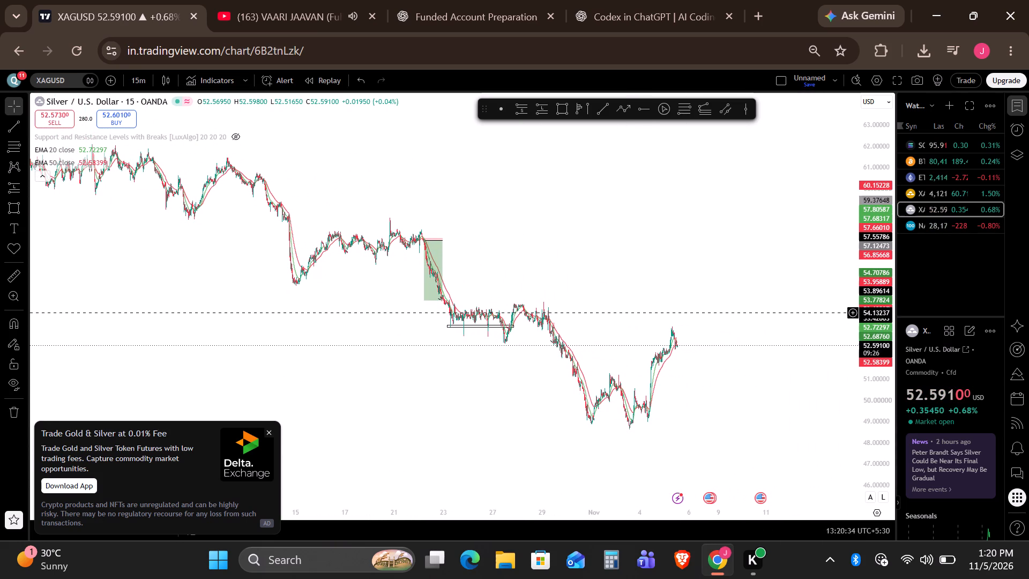
left_click_drag(360, 313, 344, 341)
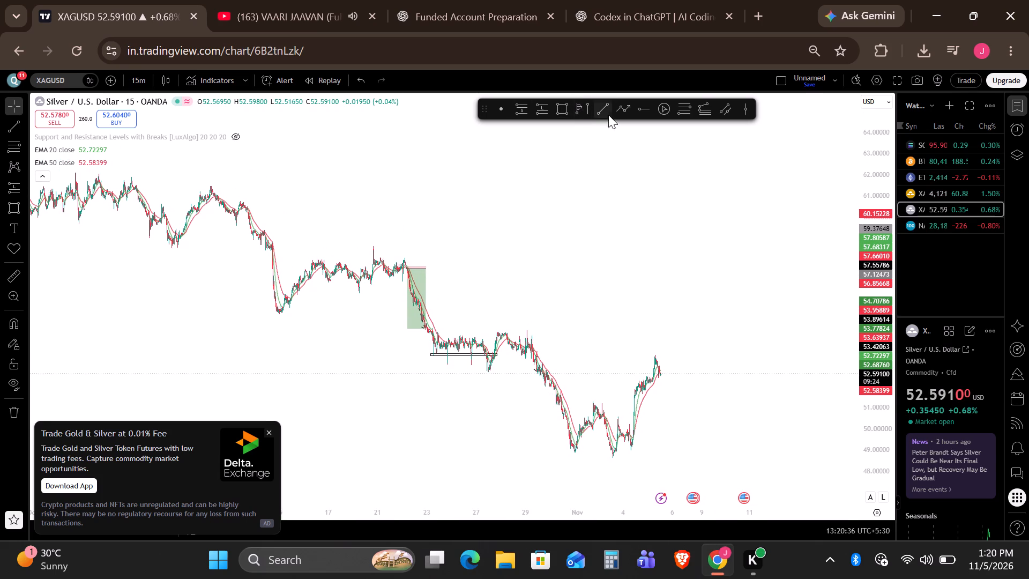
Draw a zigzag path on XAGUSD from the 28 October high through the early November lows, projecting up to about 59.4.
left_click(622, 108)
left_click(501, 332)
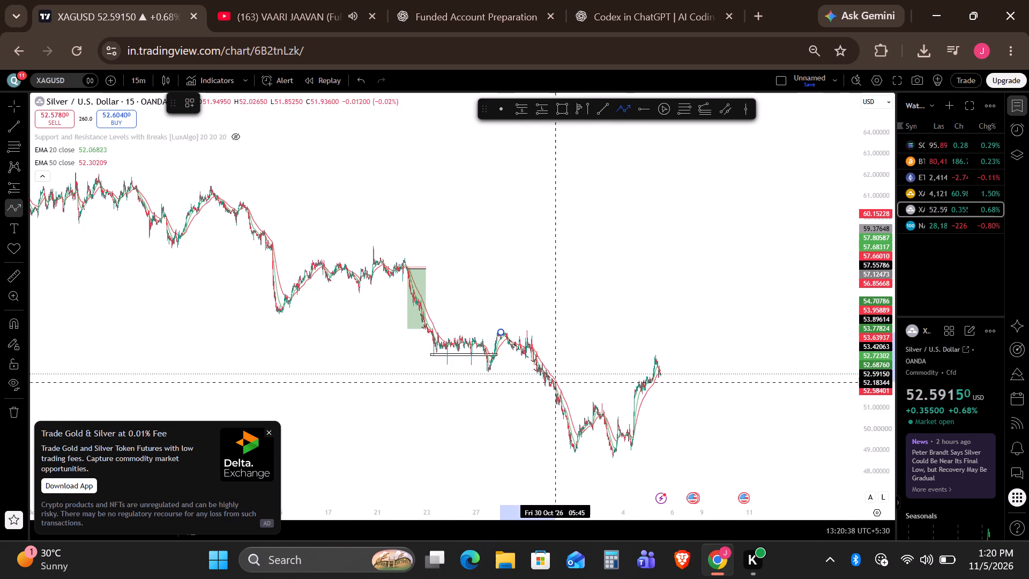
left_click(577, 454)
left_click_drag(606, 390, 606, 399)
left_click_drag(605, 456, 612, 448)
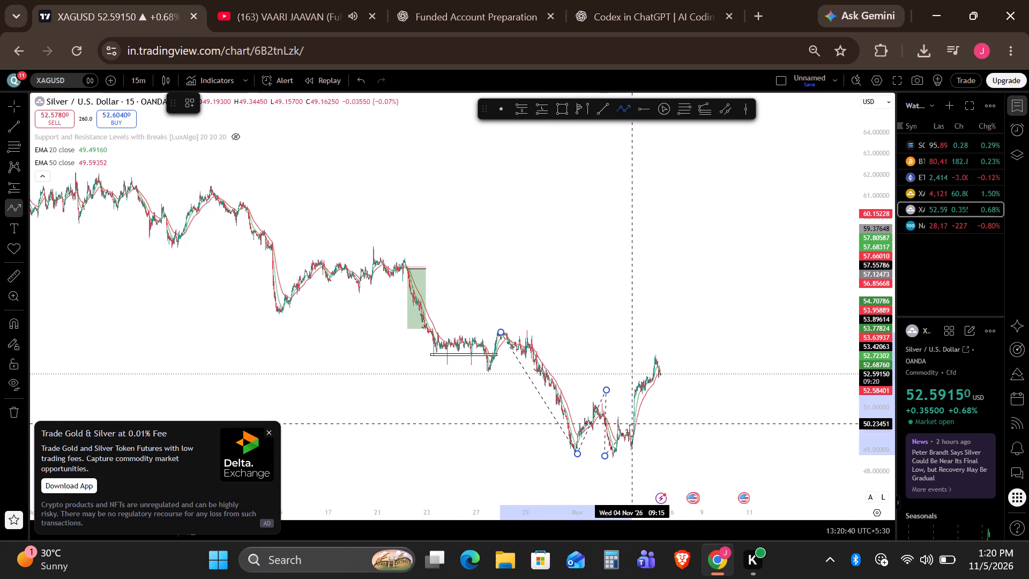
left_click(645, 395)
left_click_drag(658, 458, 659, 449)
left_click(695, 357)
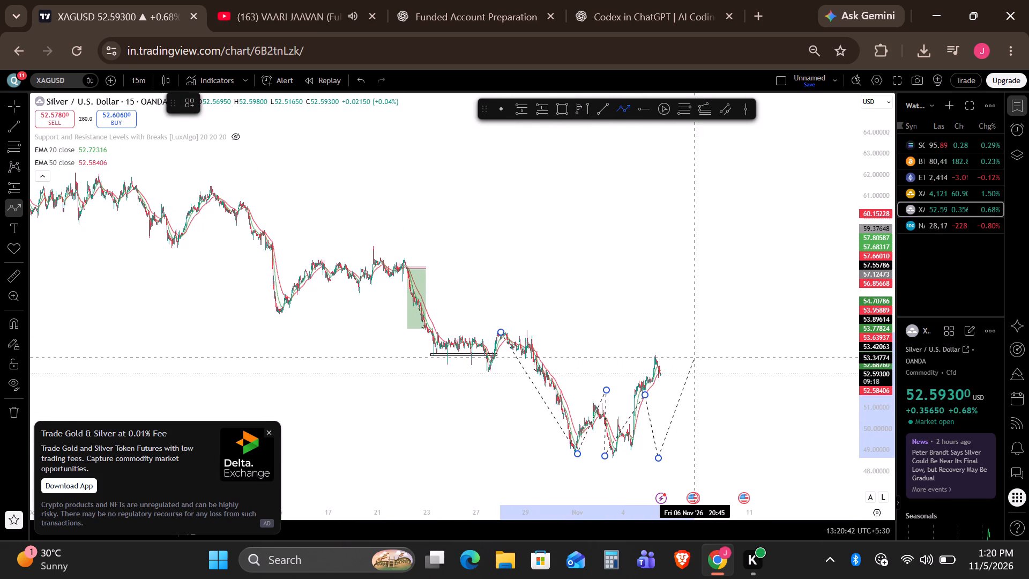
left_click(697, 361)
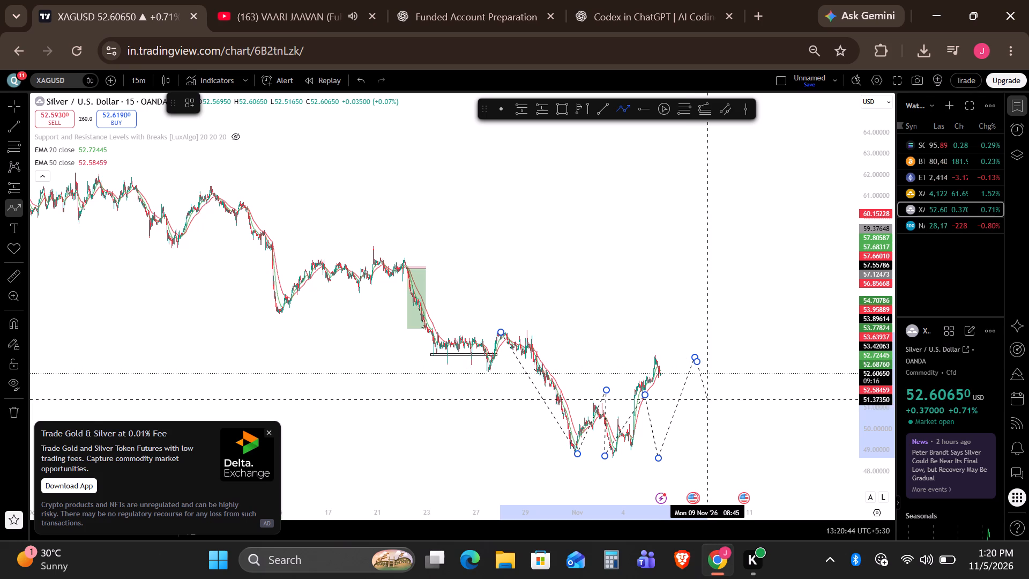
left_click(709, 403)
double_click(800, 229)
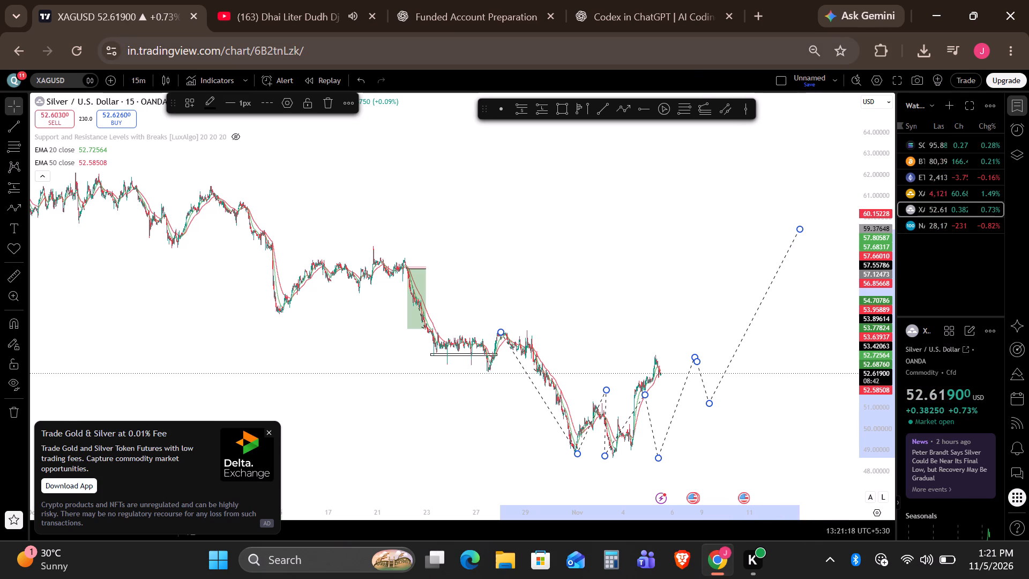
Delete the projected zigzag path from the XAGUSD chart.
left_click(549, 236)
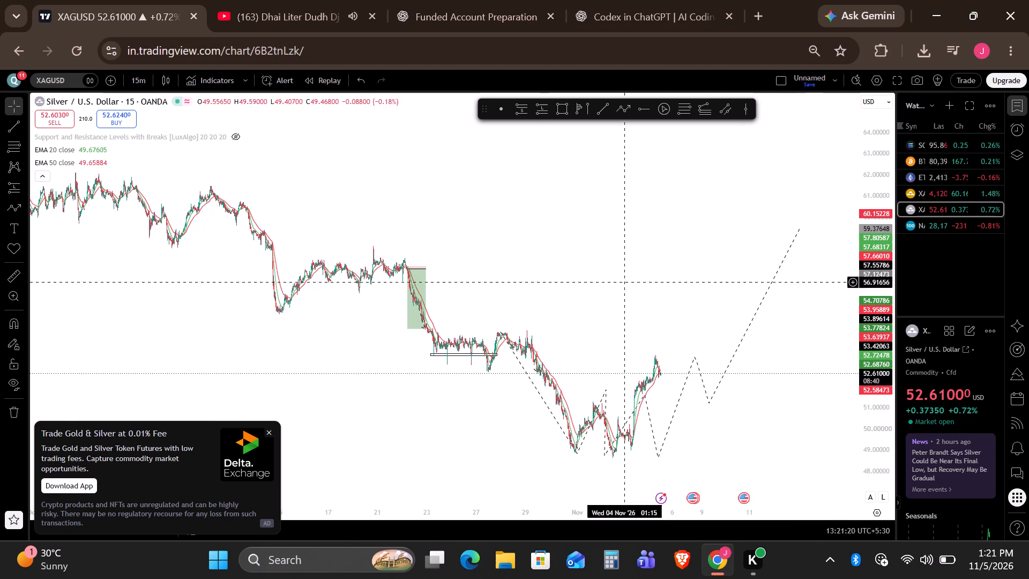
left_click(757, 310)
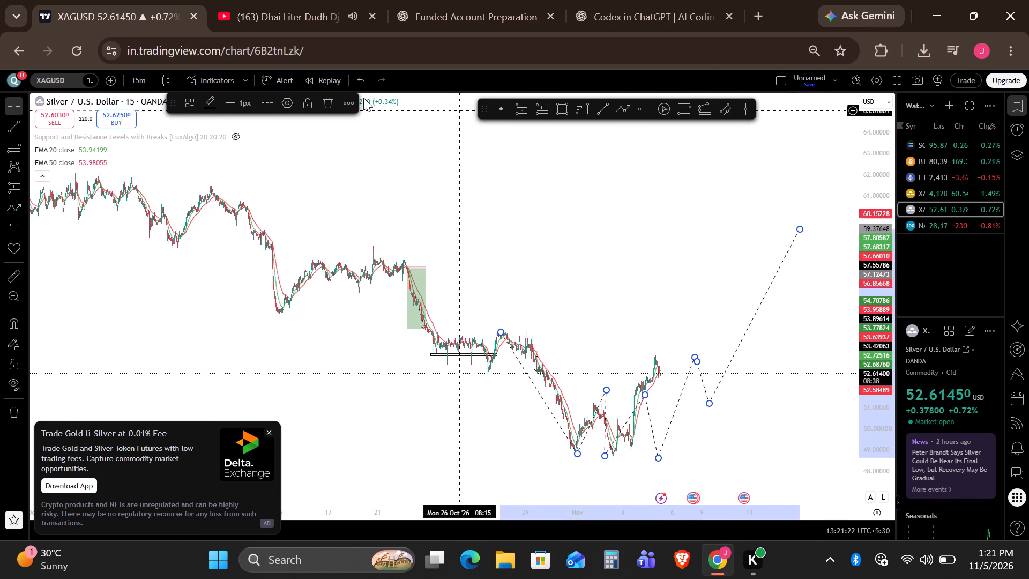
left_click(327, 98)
Draw a zigzag path on XAGUSD from the 23 September high near 67.5 through the swings down to about 55.5 around 20 October.
left_click_drag(341, 185, 497, 273)
scroll(506, 236, "down", 7)
left_click_drag(379, 250, 685, 328)
left_click_drag(434, 248, 441, 251)
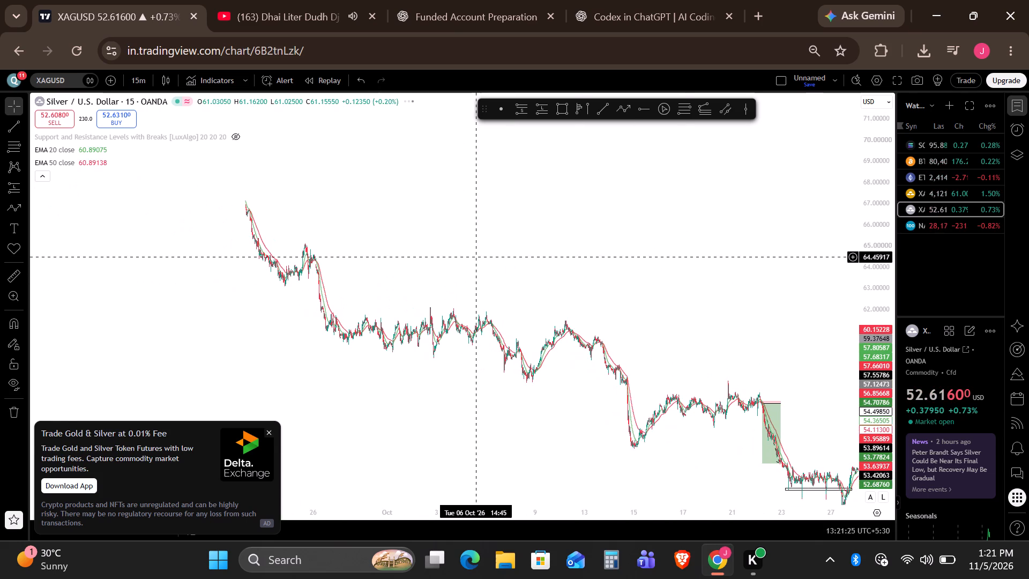
left_click_drag(441, 251, 714, 325)
left_click_drag(715, 308, 511, 236)
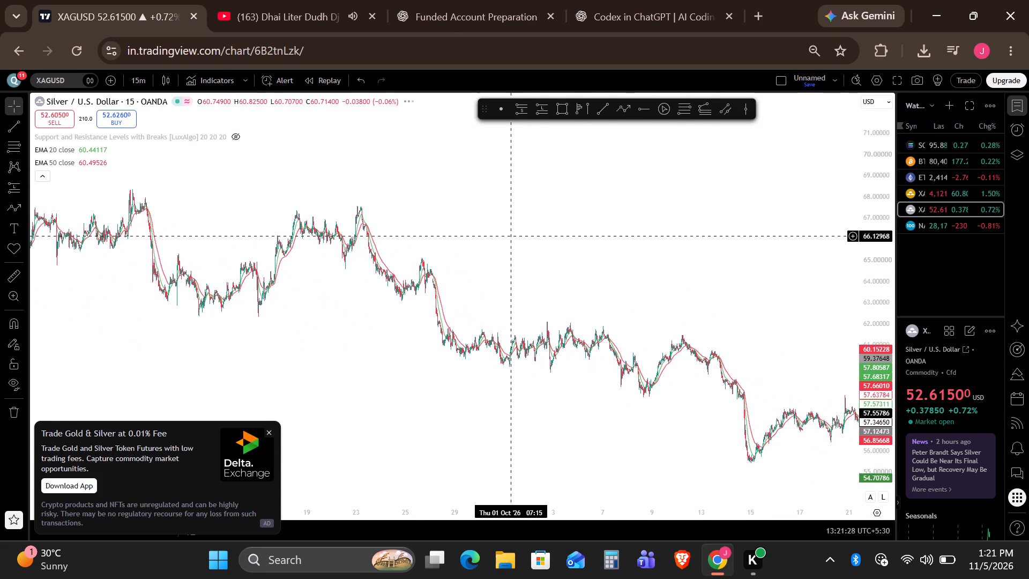
left_click(617, 101)
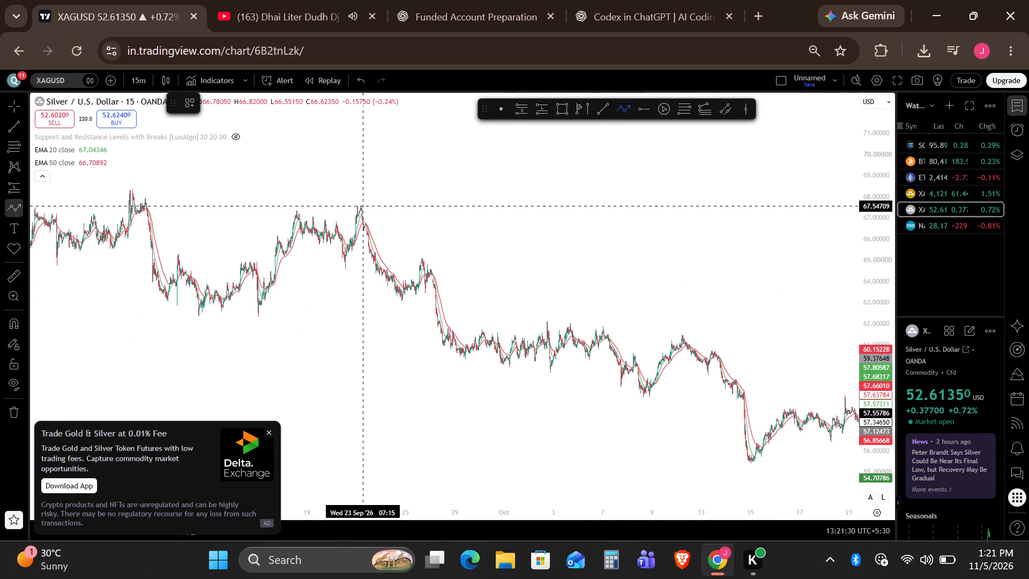
left_click(361, 206)
left_click_drag(407, 298, 408, 289)
left_click(423, 255)
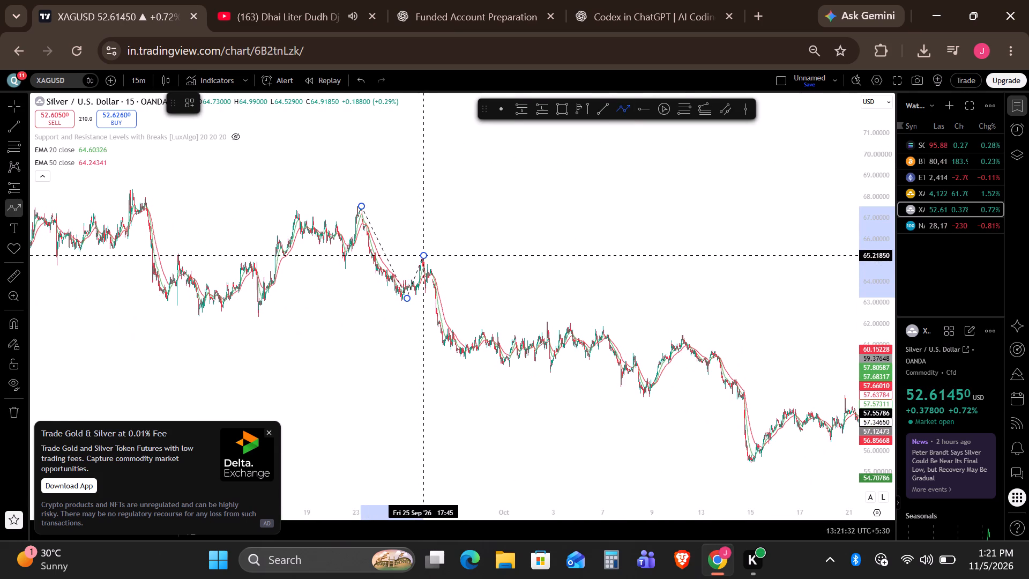
left_click(439, 299)
left_click(456, 244)
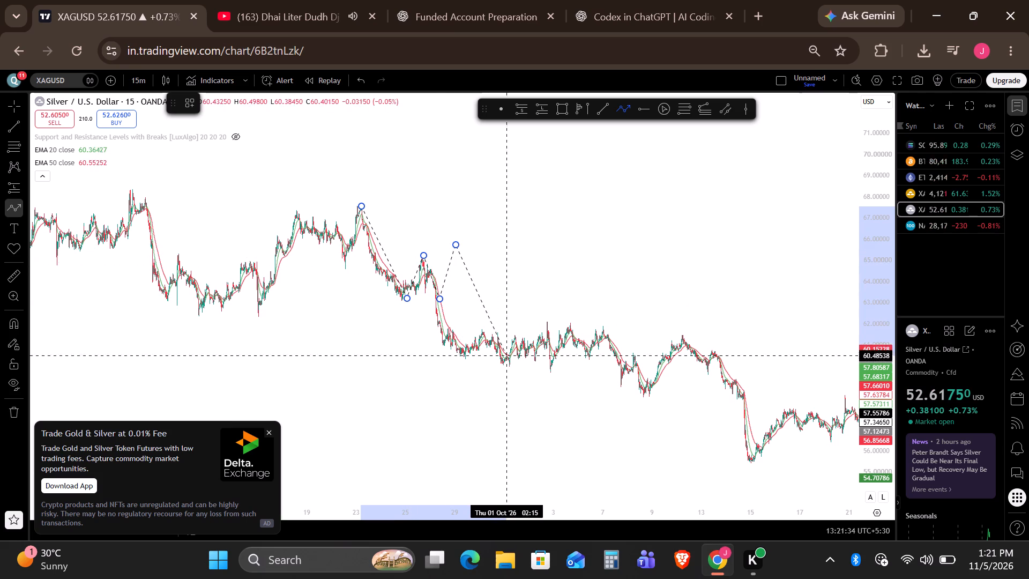
left_click(511, 360)
left_click(558, 321)
left_click(568, 372)
left_click(619, 330)
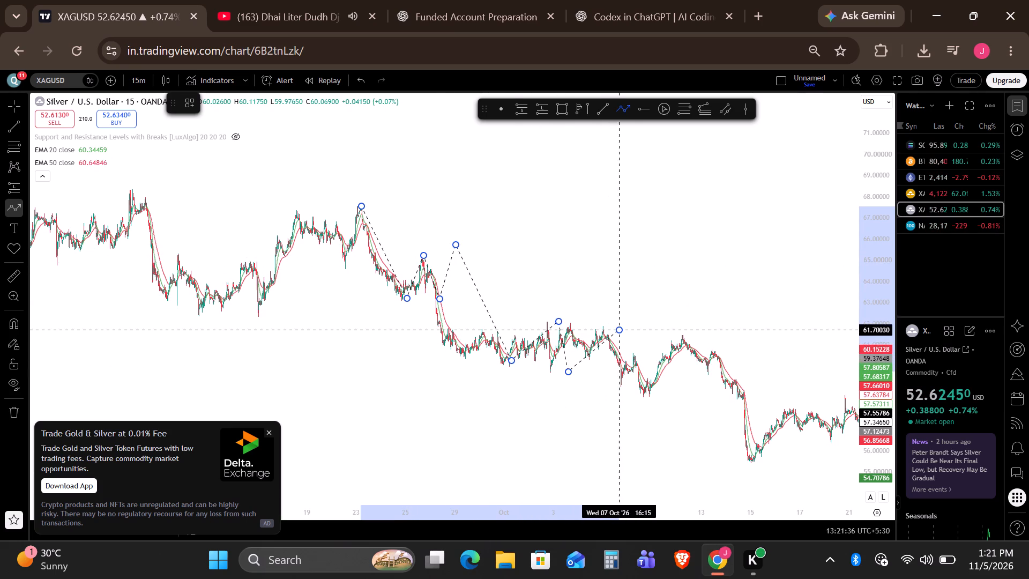
left_click(645, 384)
left_click(681, 330)
left_click(756, 465)
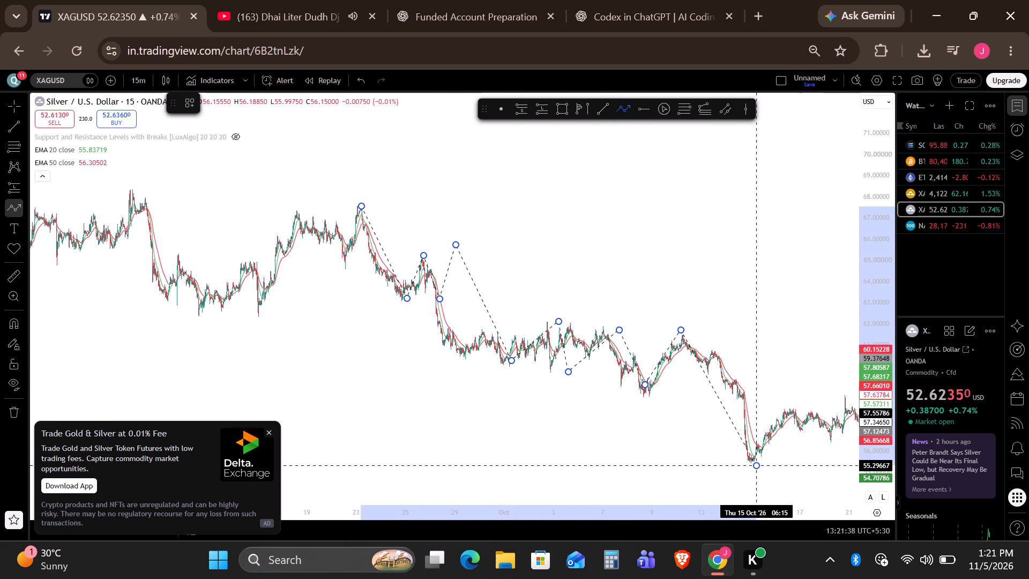
left_click(788, 404)
left_click_drag(807, 463, 811, 456)
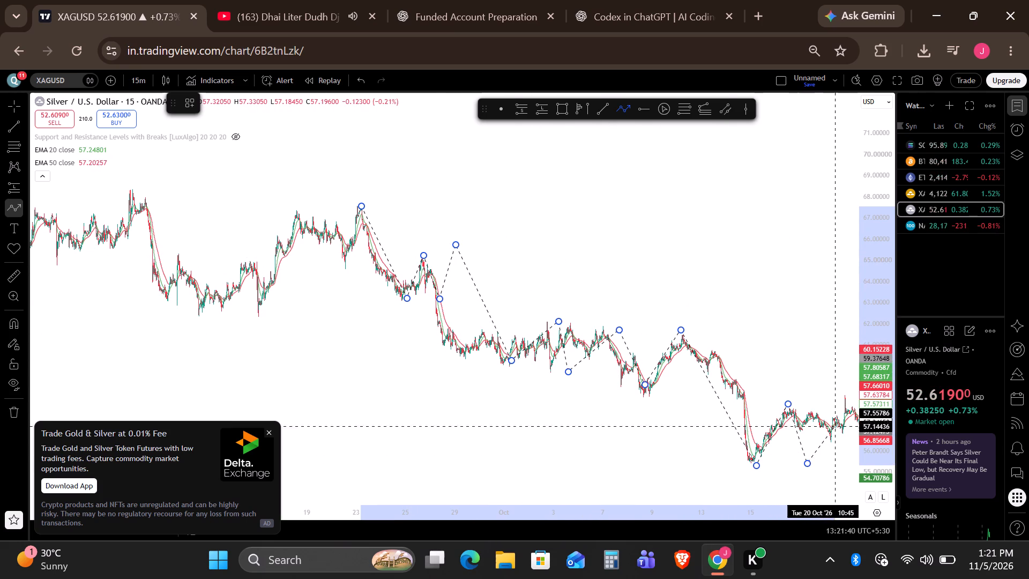
left_click(836, 405)
double_click(845, 461)
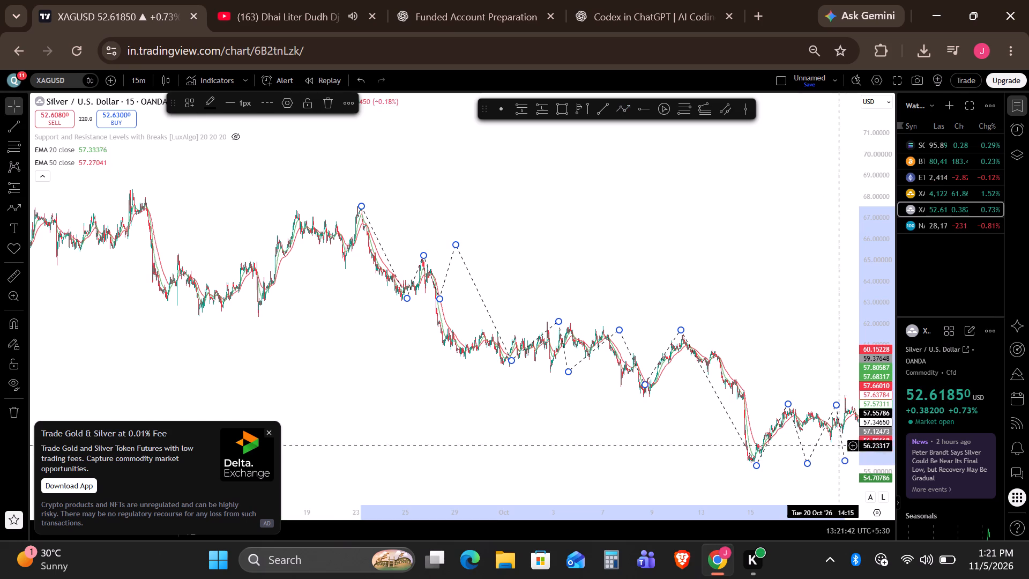
left_click(815, 367)
Draw a second zigzag path continuing from the first one's end through the late-October swings down to the 31 October low.
left_click_drag(817, 348, 405, 257)
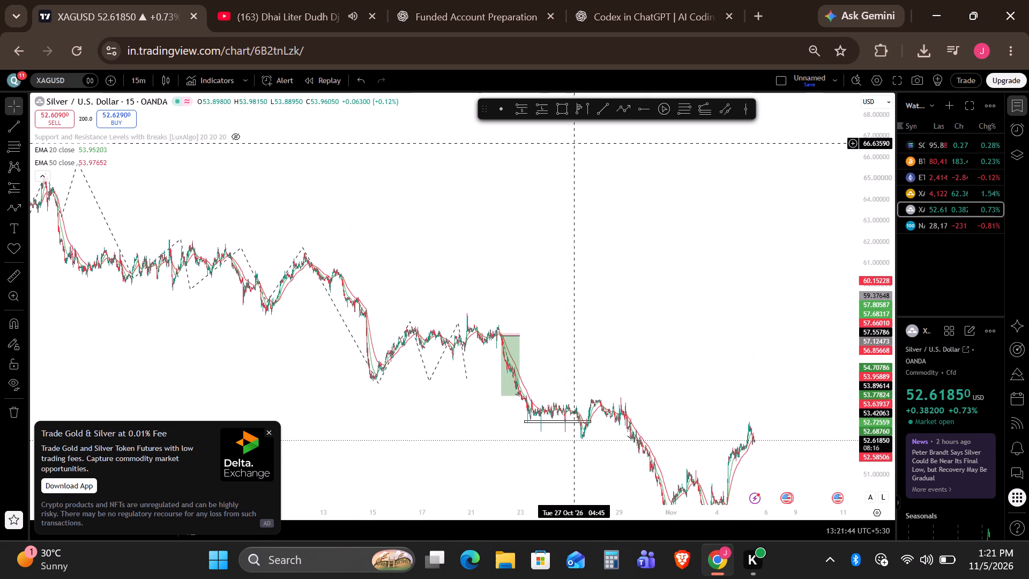
left_click(616, 113)
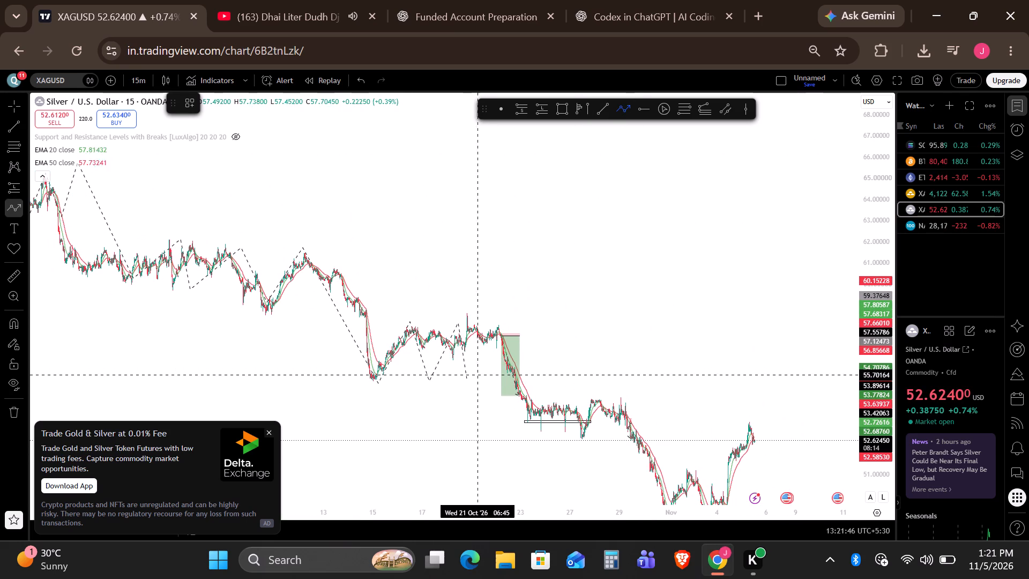
left_click(465, 376)
left_click(501, 315)
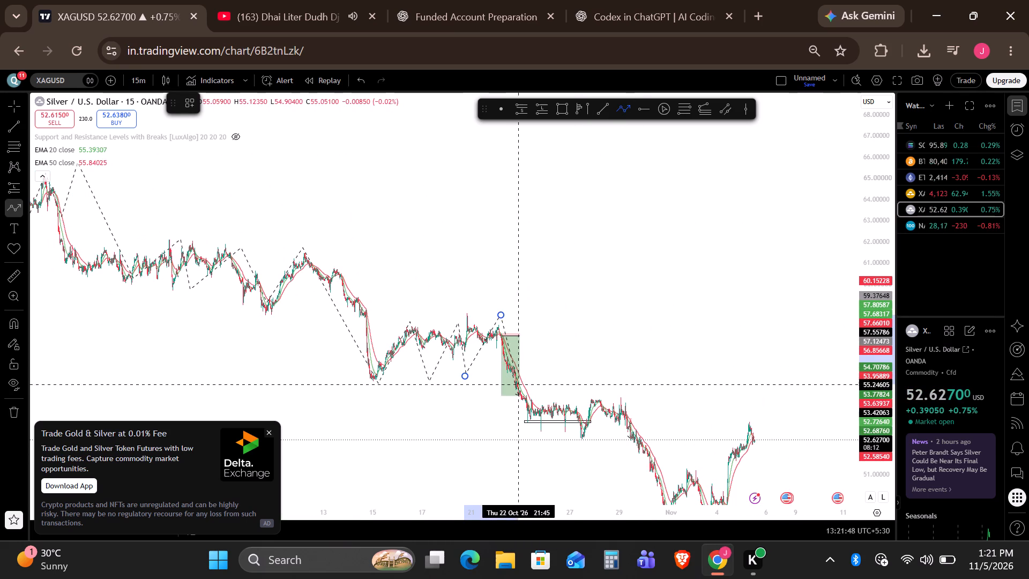
left_click(546, 435)
left_click(576, 389)
left_click(584, 440)
left_click_drag(615, 403, 616, 398)
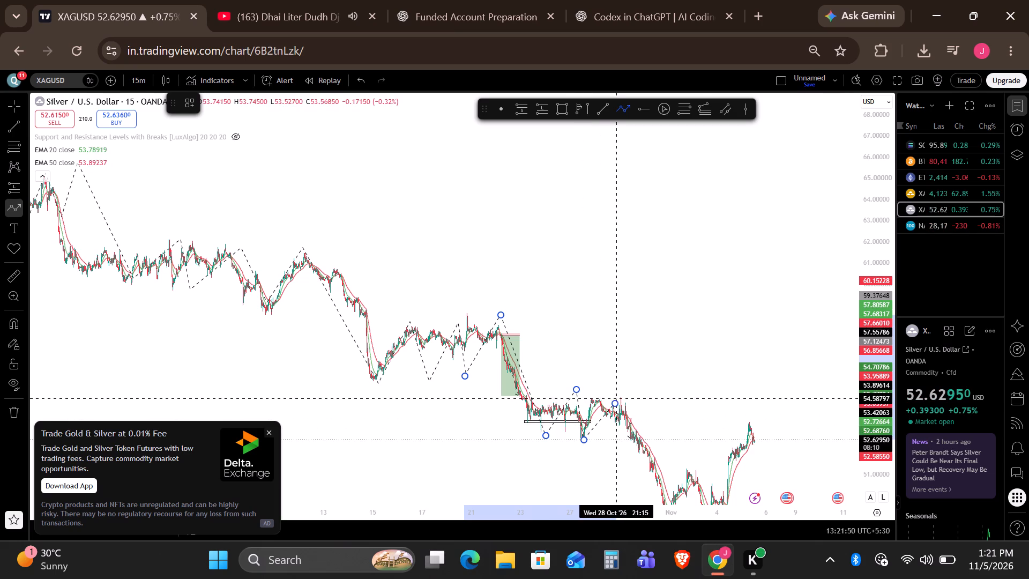
scroll(669, 494, "down", 1)
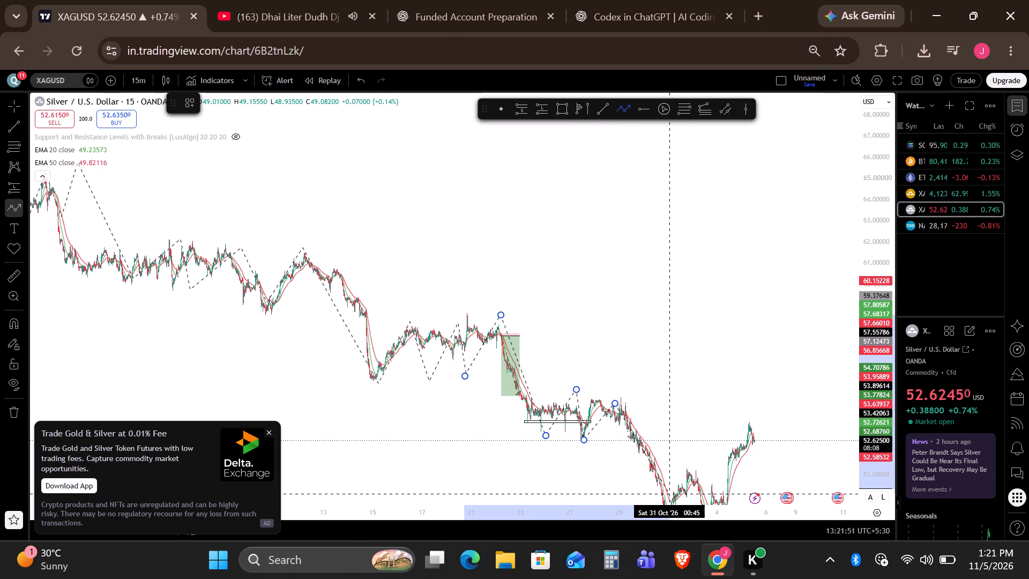
left_click(669, 494)
left_click(669, 494)
left_click(722, 450)
Draw a third zigzag path from the 31 October low through the early November swings, projecting up to about 61.9 on 12 November.
left_click_drag(719, 431, 610, 251)
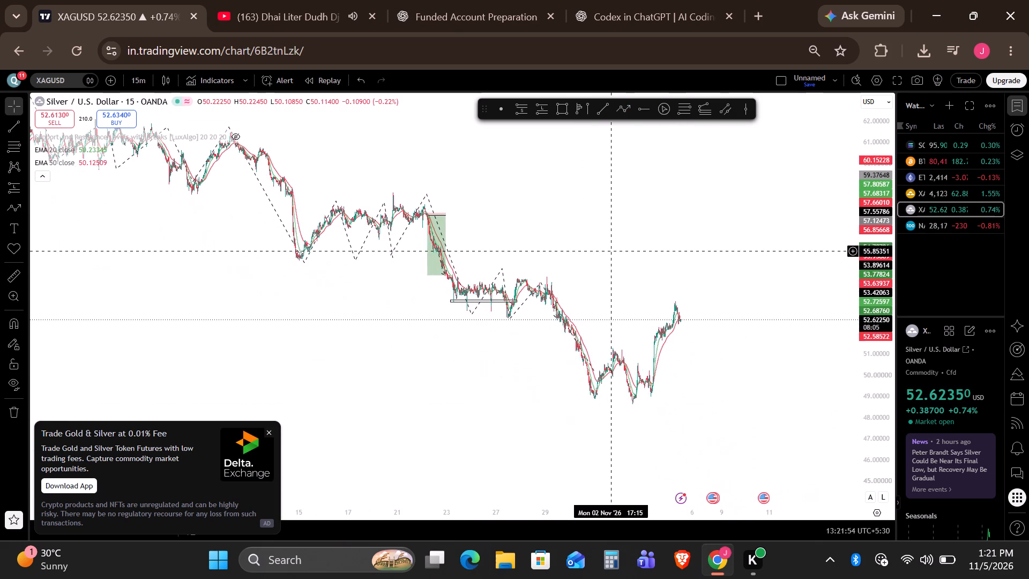
left_click(622, 109)
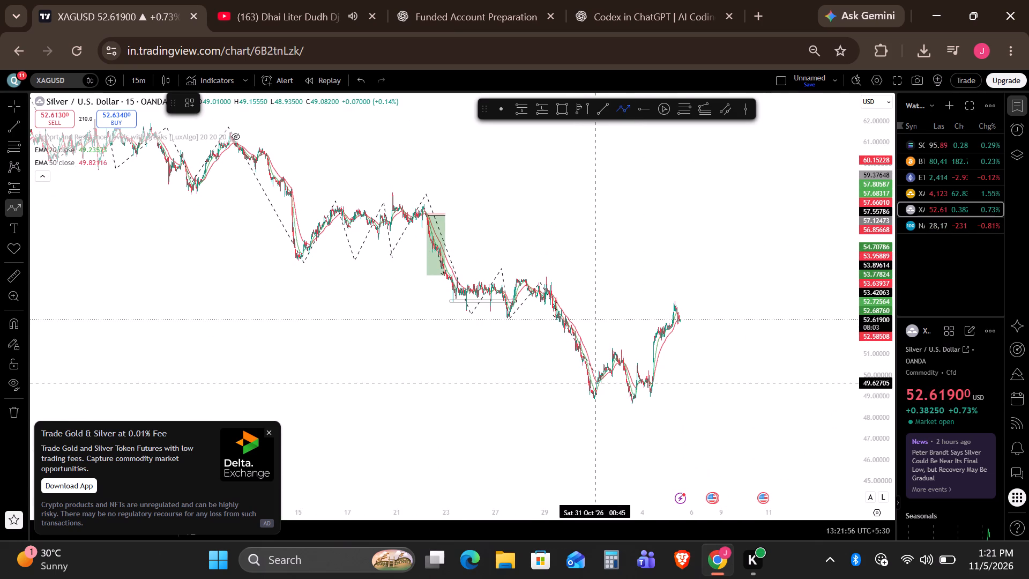
left_click(596, 367)
left_click(601, 396)
left_click(613, 350)
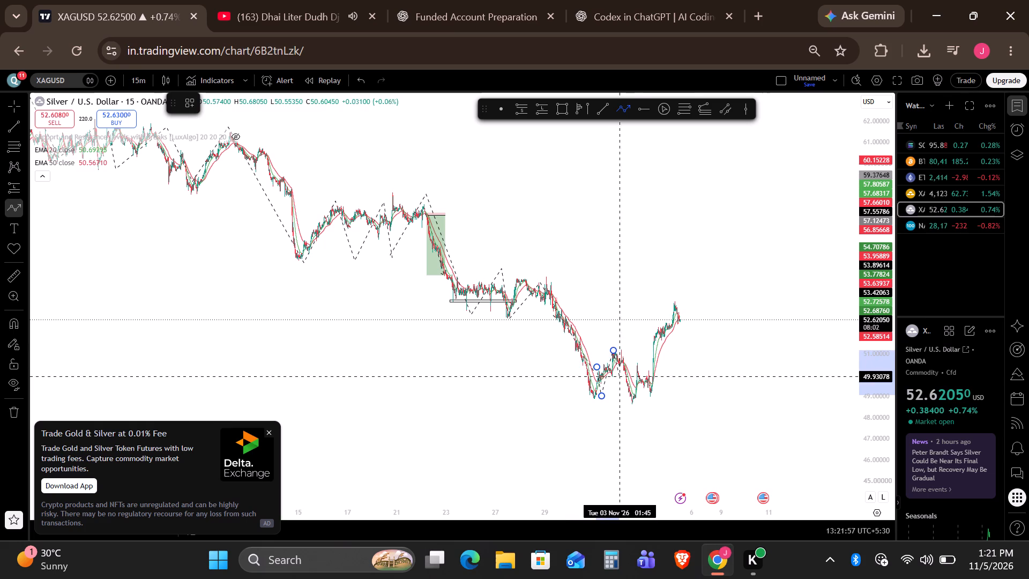
left_click(631, 396)
left_click(645, 343)
left_click(658, 411)
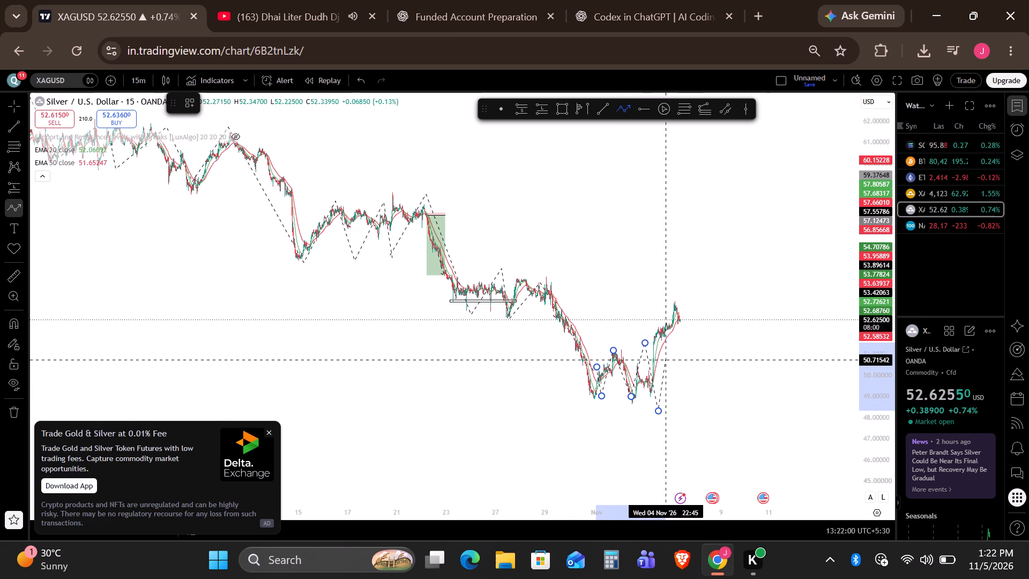
left_click(669, 348)
left_click(683, 406)
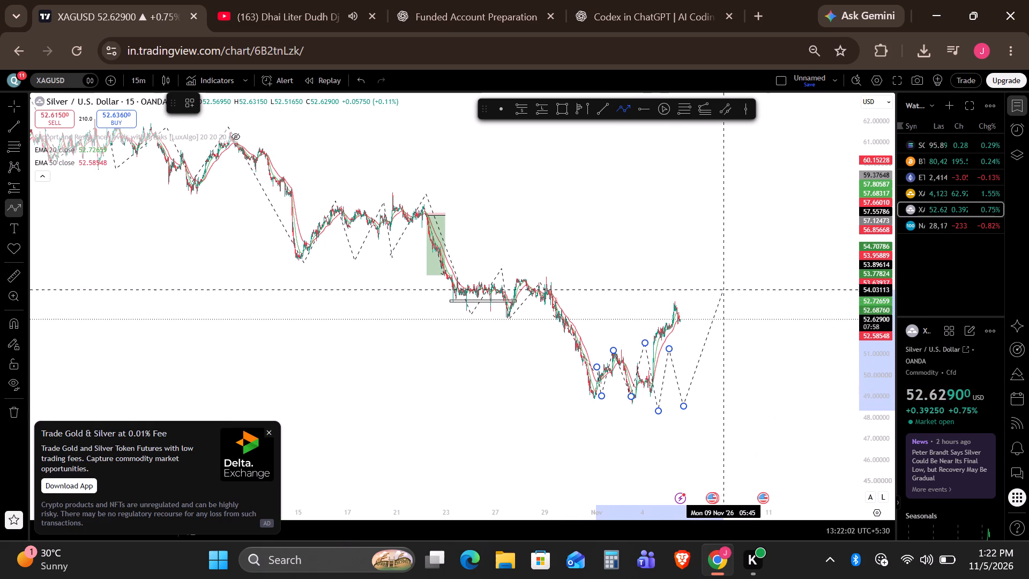
left_click(732, 248)
left_click(746, 302)
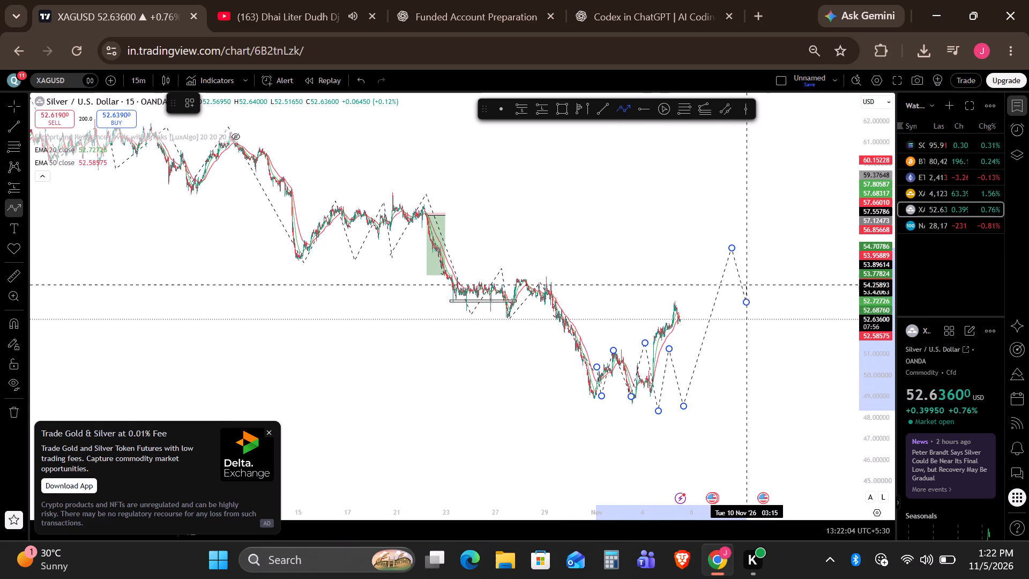
double_click(811, 122)
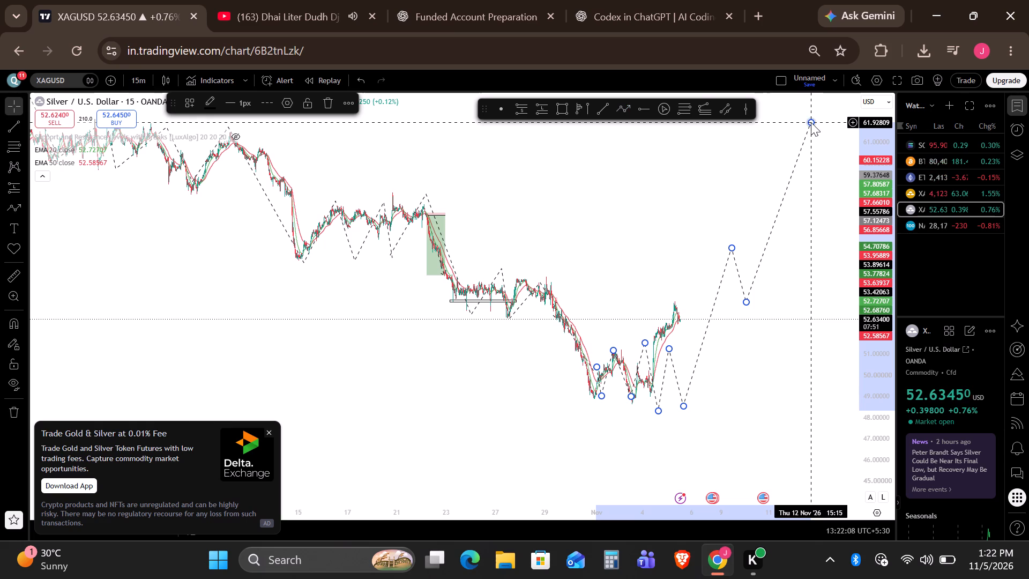
left_click(797, 219)
Examine the projected upward path against the October decline on a compressed XAGUSD price scale.
left_click_drag(802, 247, 625, 288)
scroll(590, 227, "down", 4)
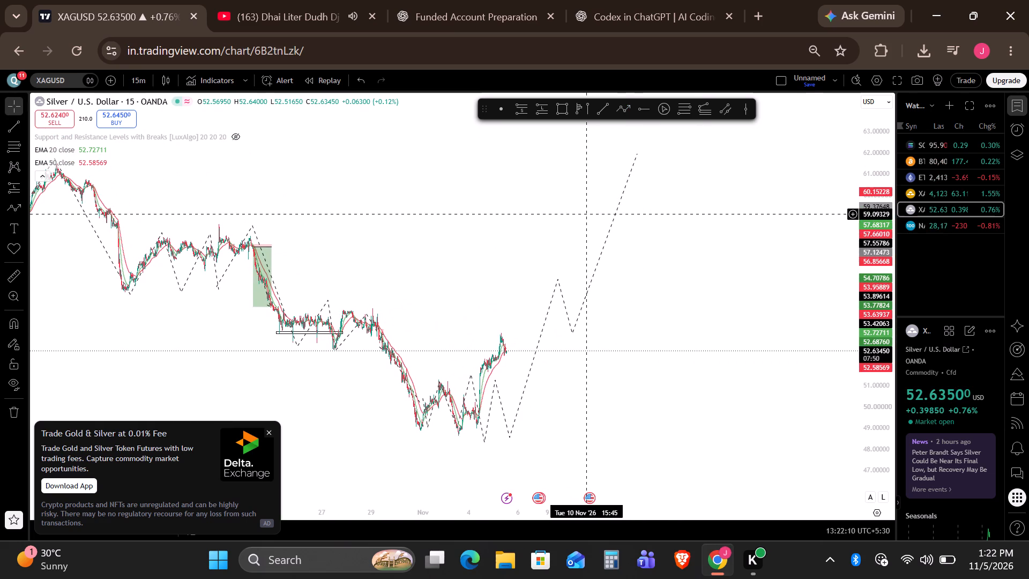
scroll(460, 213, "down", 3)
left_click_drag(867, 170, 805, 362)
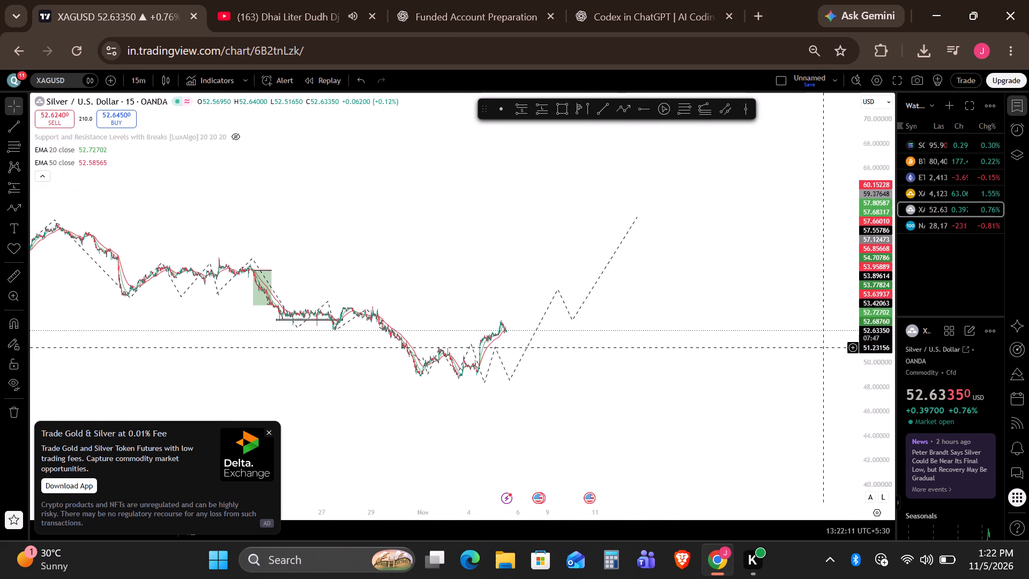
scroll(405, 259, "down", 4)
left_click_drag(412, 242, 563, 343)
scroll(565, 323, "down", 3)
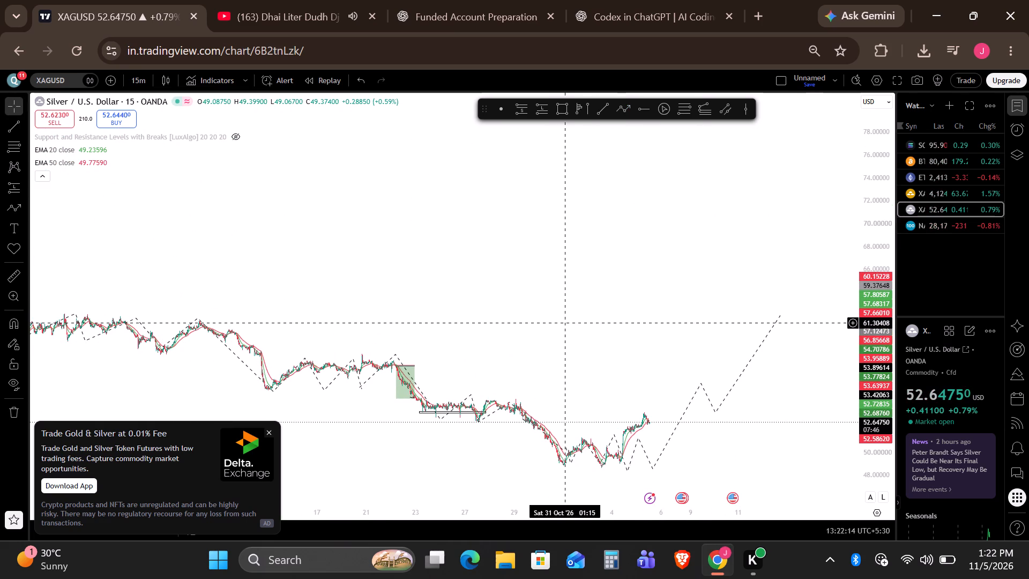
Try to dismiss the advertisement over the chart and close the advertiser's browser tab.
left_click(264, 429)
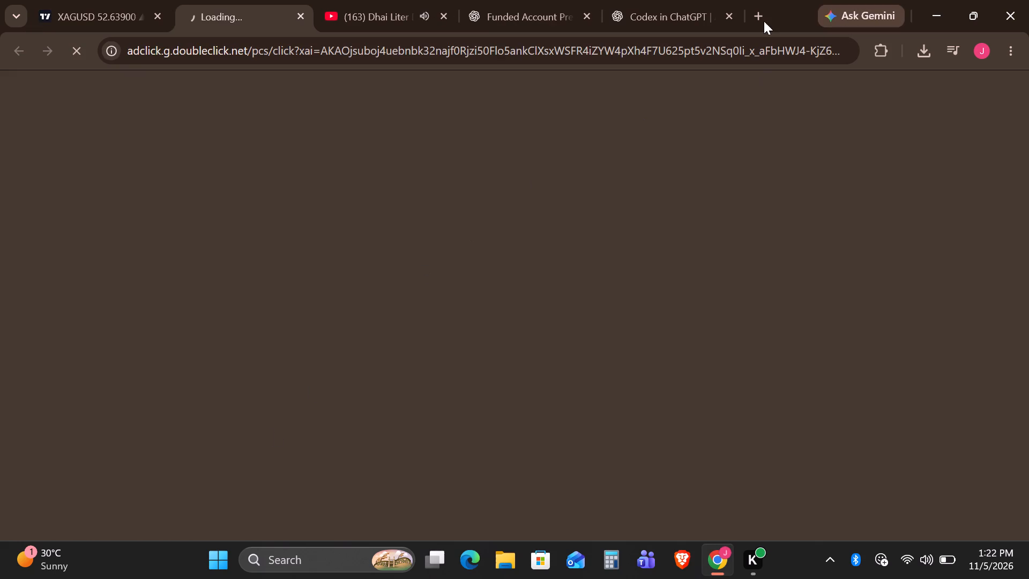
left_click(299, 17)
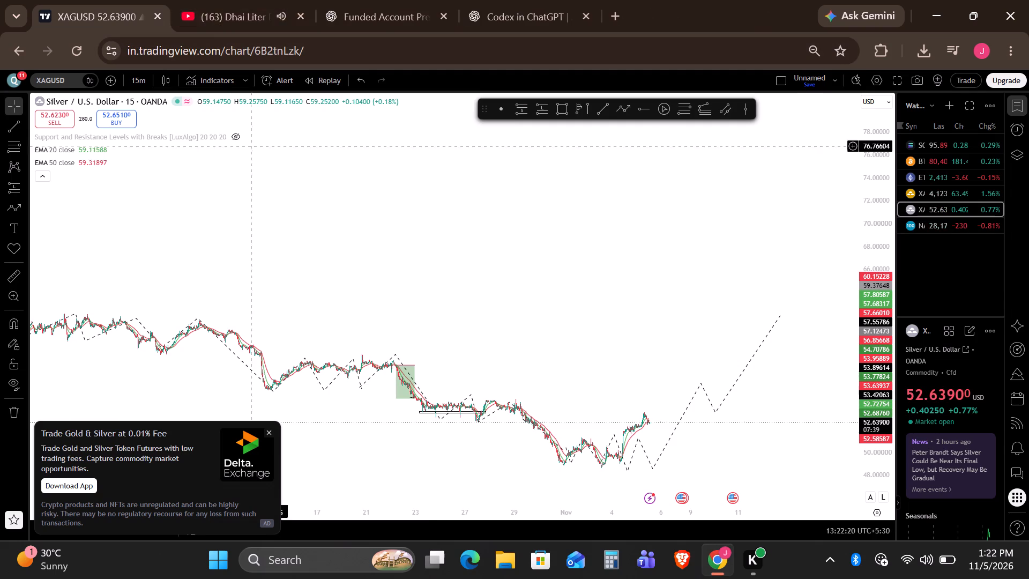
Review the complete zigzag structure on XAGUSD from early October through the projected mid-November rise.
left_click_drag(666, 290, 210, 222)
scroll(235, 264, "down", 3)
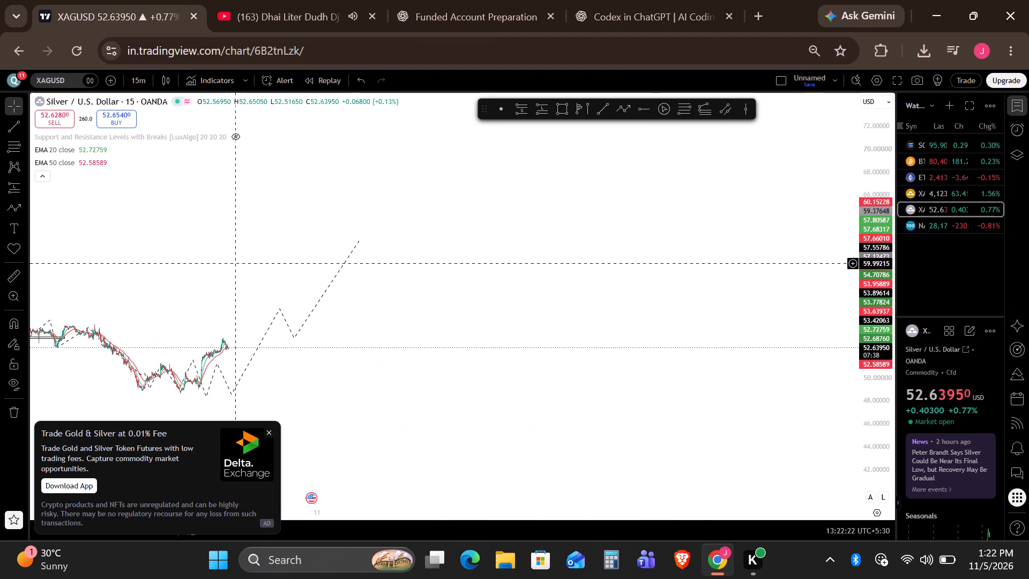
scroll(248, 257, "down", 1)
left_click_drag(234, 262, 628, 300)
left_click_drag(434, 280, 558, 305)
scroll(554, 300, "down", 4)
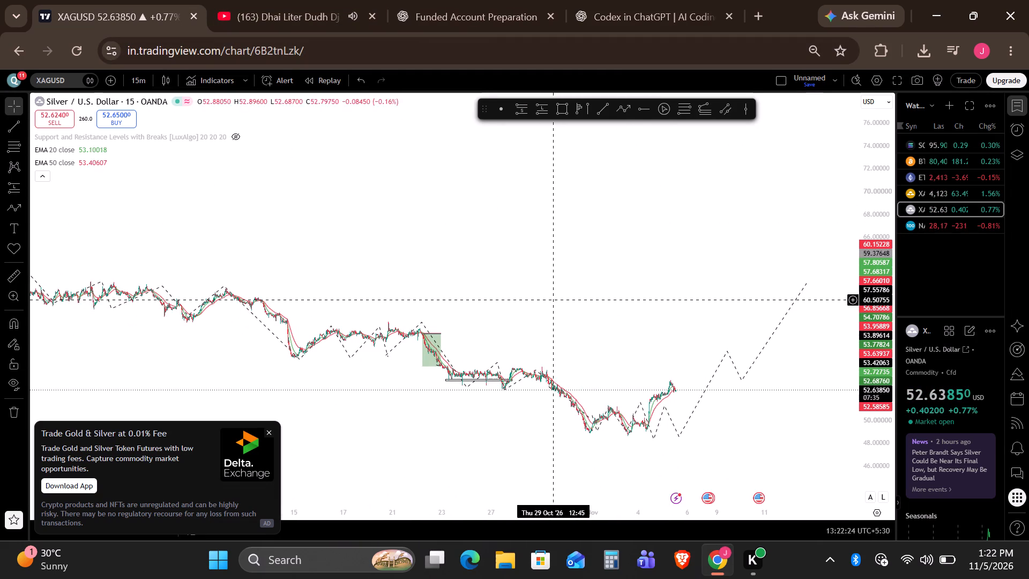
scroll(628, 451, "down", 4)
scroll(563, 415, "up", 4)
scroll(540, 424, "down", 5)
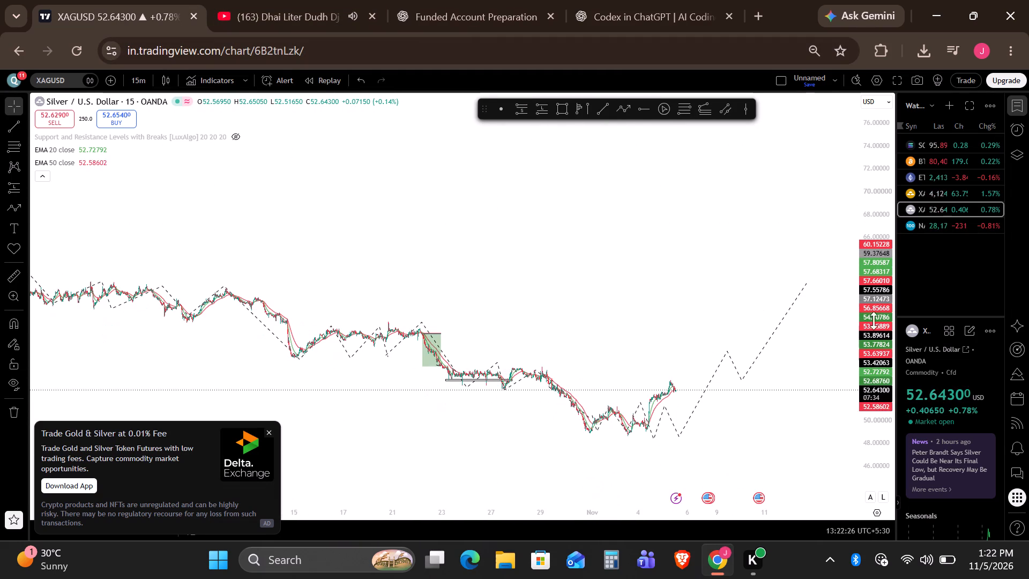
Examine the XAGUSD swings from mid-October to the early November lows and the projected rise on an expanded price scale.
left_click_drag(880, 464, 857, 192)
left_click_drag(610, 390, 625, 109)
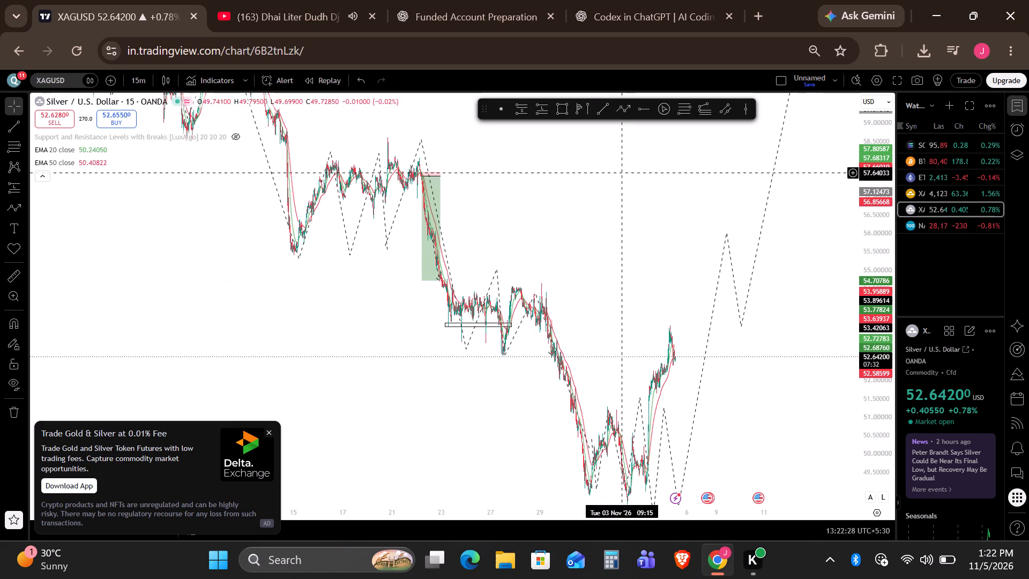
left_click_drag(636, 293, 591, 196)
scroll(640, 286, "up", 3)
left_click_drag(674, 339, 695, 281)
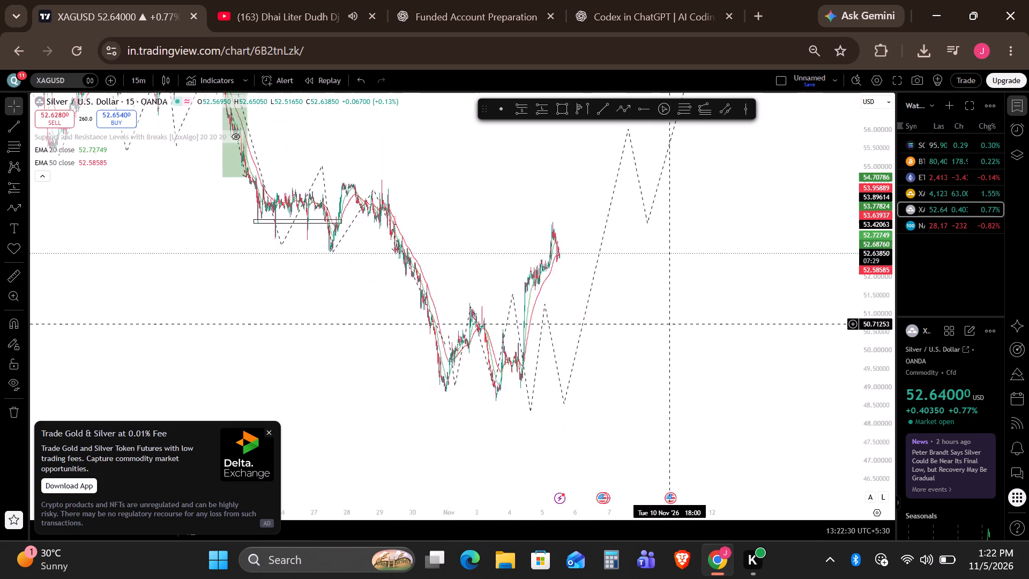
left_click_drag(695, 281, 698, 275)
scroll(698, 275, "up", 3)
left_click_drag(624, 281, 699, 370)
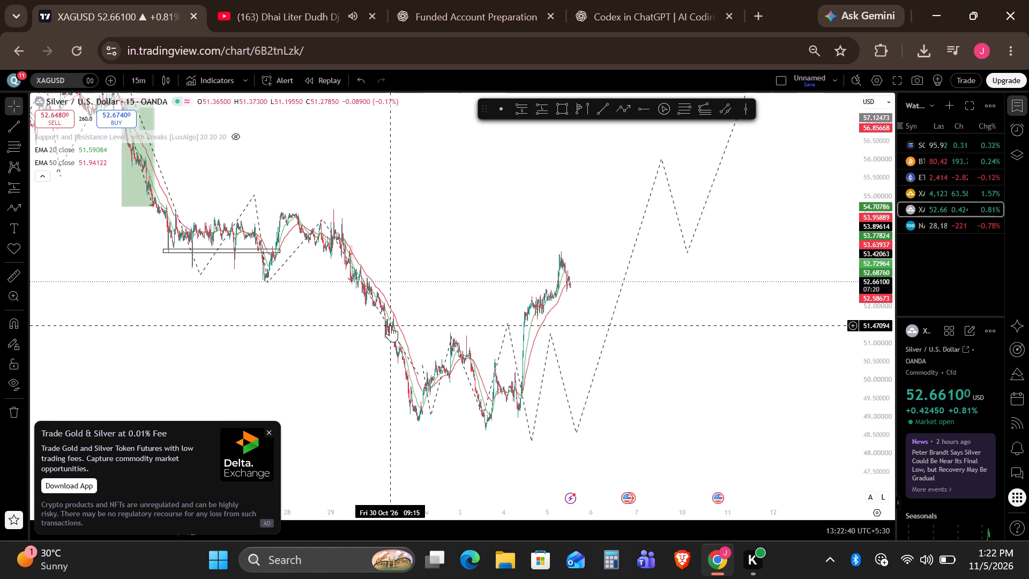
left_click(416, 241)
left_click_drag(418, 206, 623, 405)
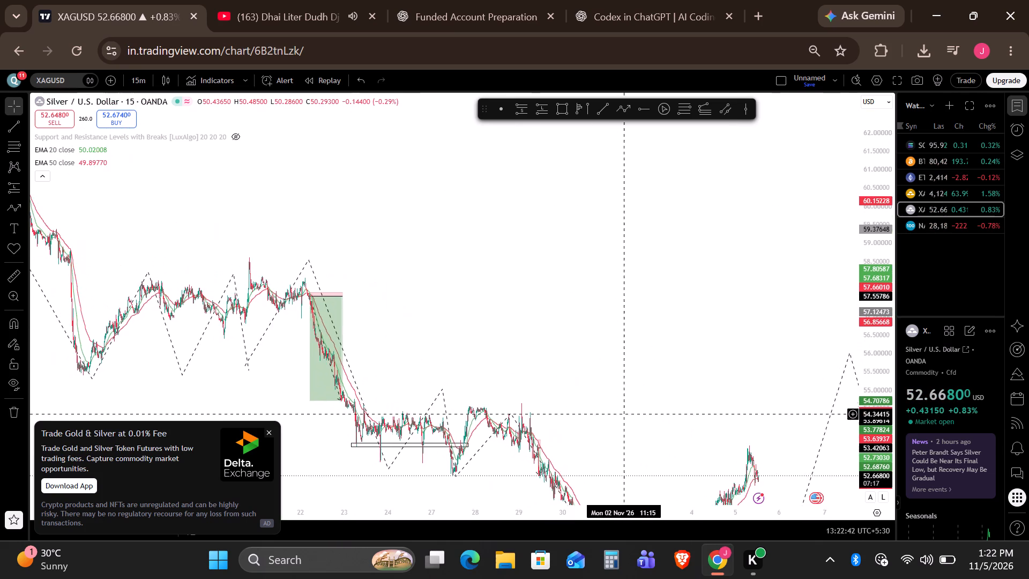
left_click_drag(623, 405, 622, 404)
left_click_drag(452, 322, 717, 352)
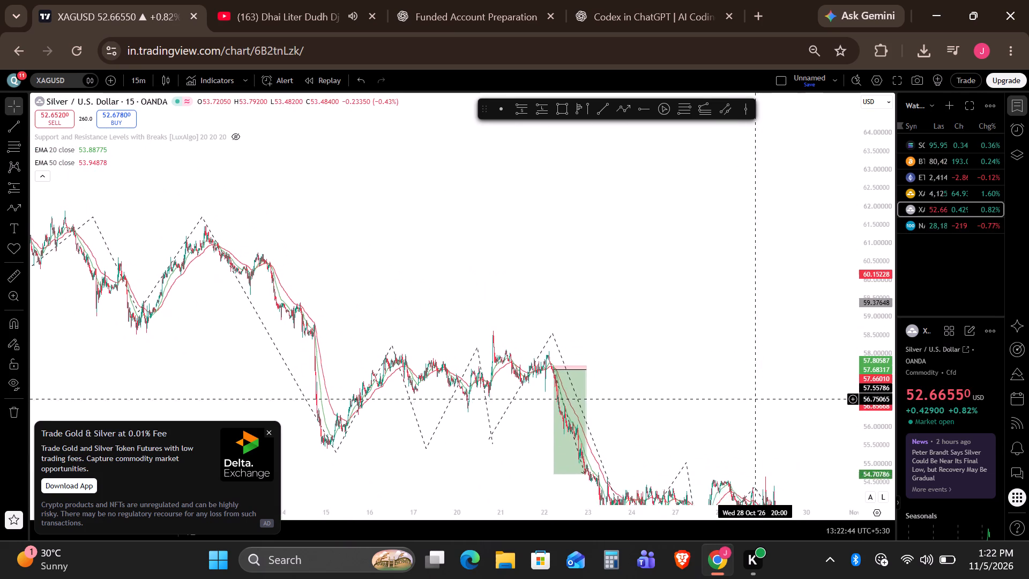
left_click_drag(717, 352, 328, 119)
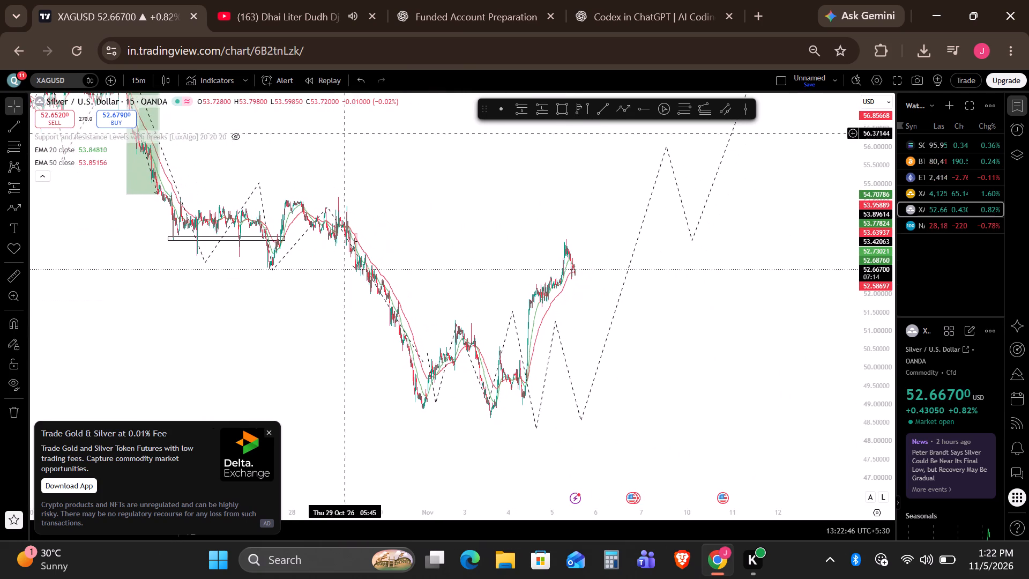
Draw a rectangle around the late-October XAGUSD decline, from 28 October at about 54.77 to 2 November at about 48.90.
left_click_drag(402, 189, 404, 215)
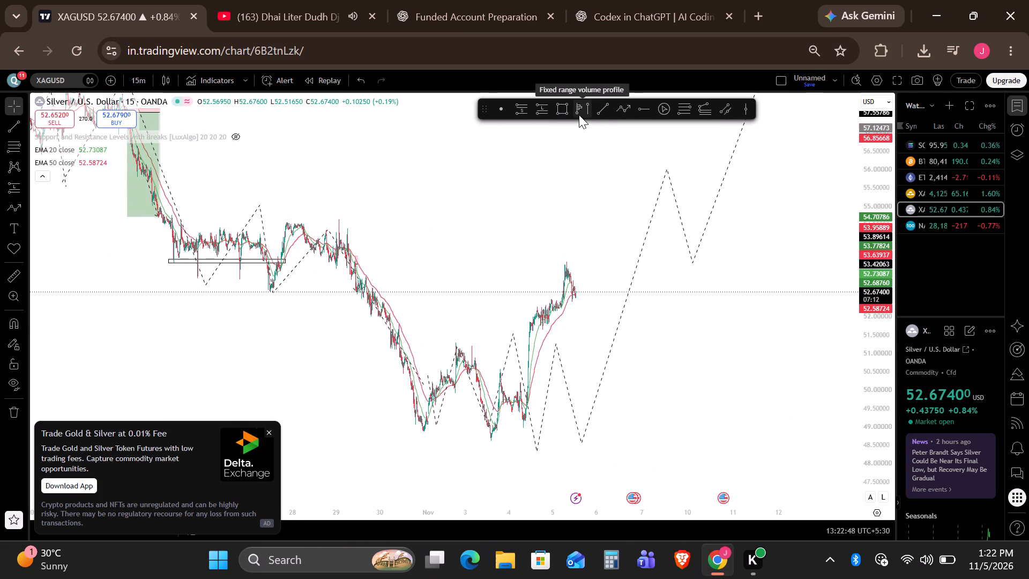
left_click(554, 108)
left_click(305, 214)
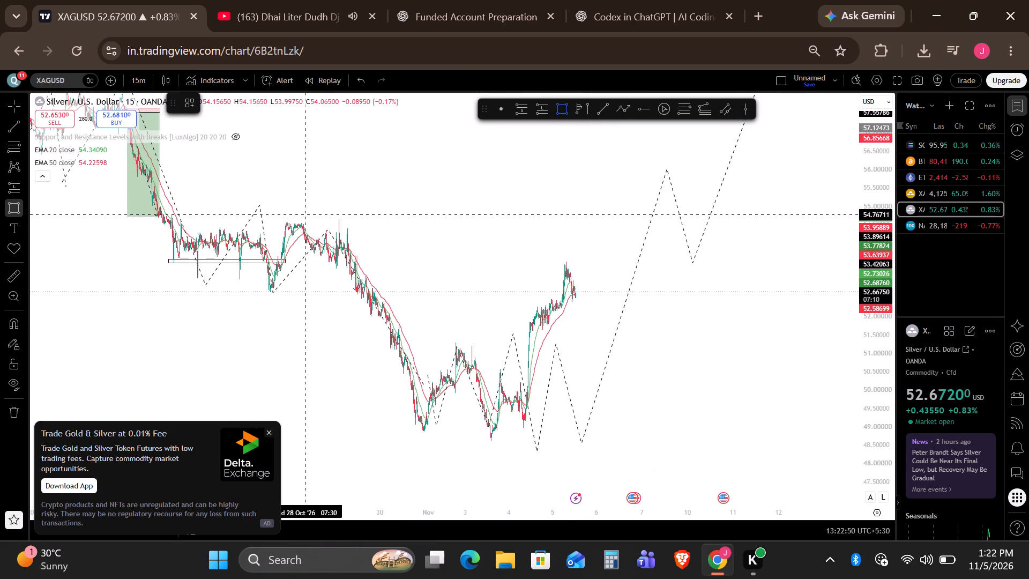
left_click(450, 430)
left_click(500, 286)
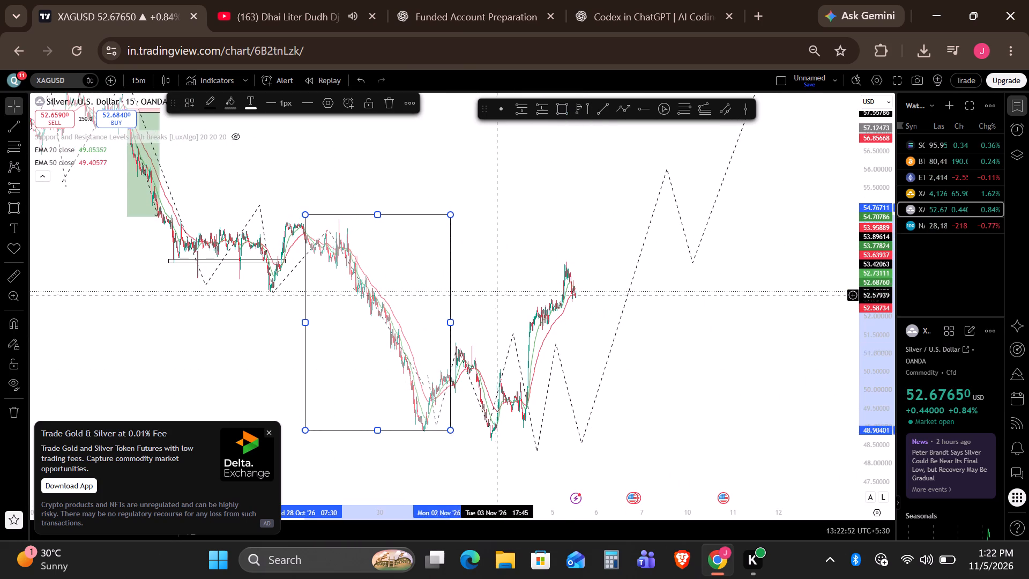
Draw a rectangle around the preceding XAGUSD drop, from 20 October at about 58.71 to 26 October at about 53.1.
left_click_drag(498, 236, 777, 359)
left_click_drag(609, 188, 610, 234)
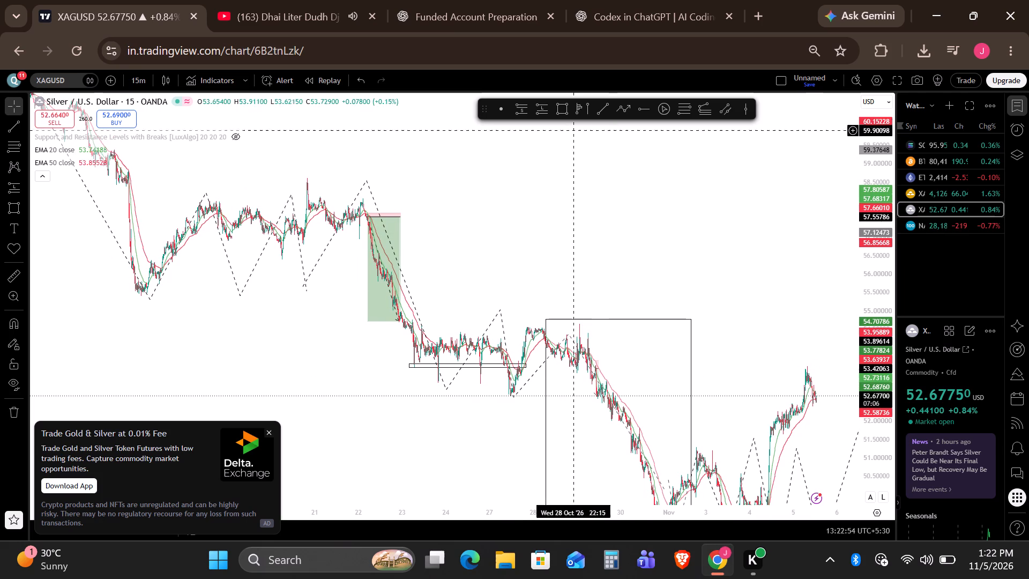
left_click(556, 105)
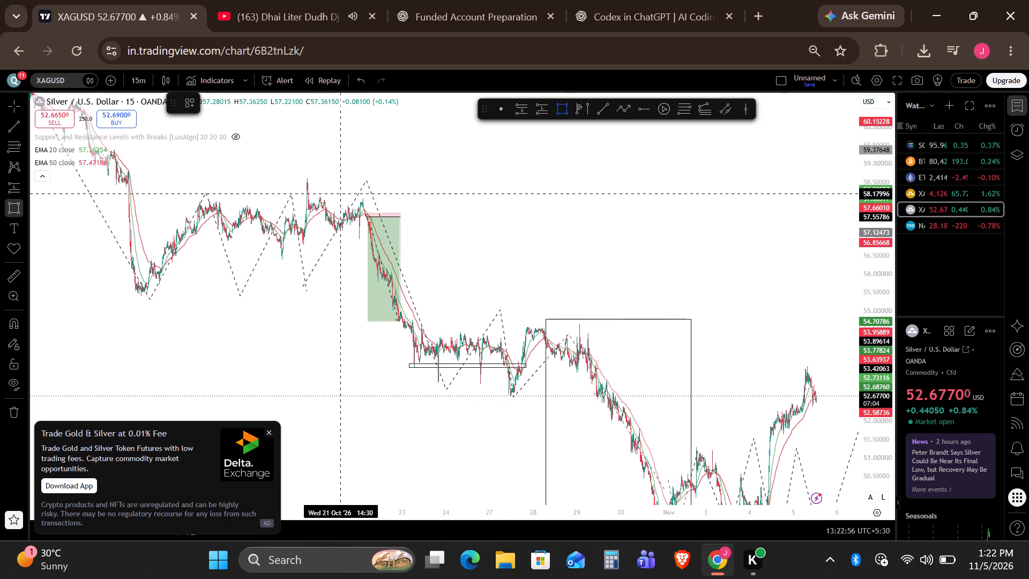
left_click(296, 174)
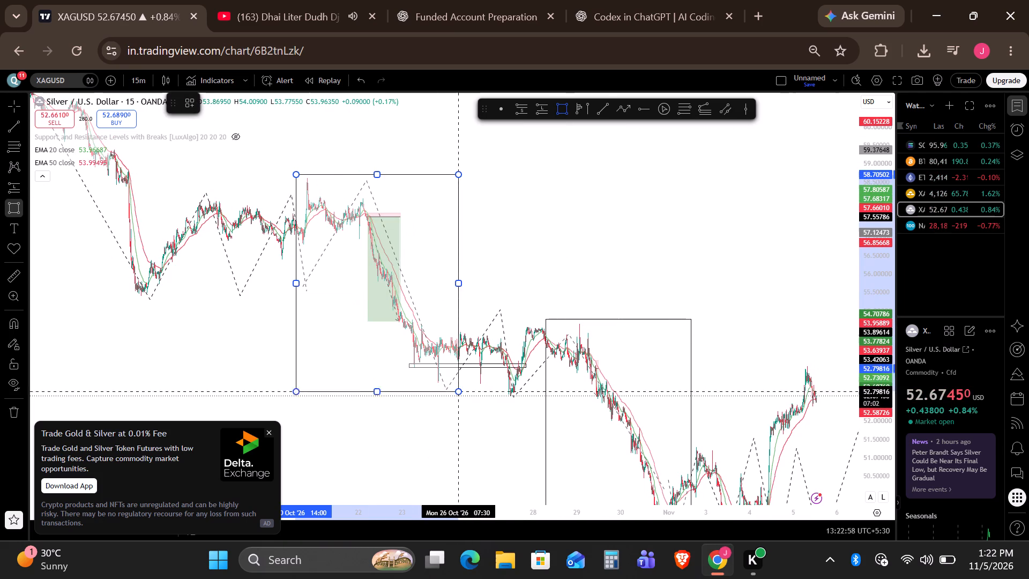
left_click(459, 380)
left_click(501, 276)
Draw a rectangle around the mid-October XAGUSD fall and rebound, from 9 October at about 61.49 to 16 October at about 55.4.
left_click_drag(507, 231, 833, 335)
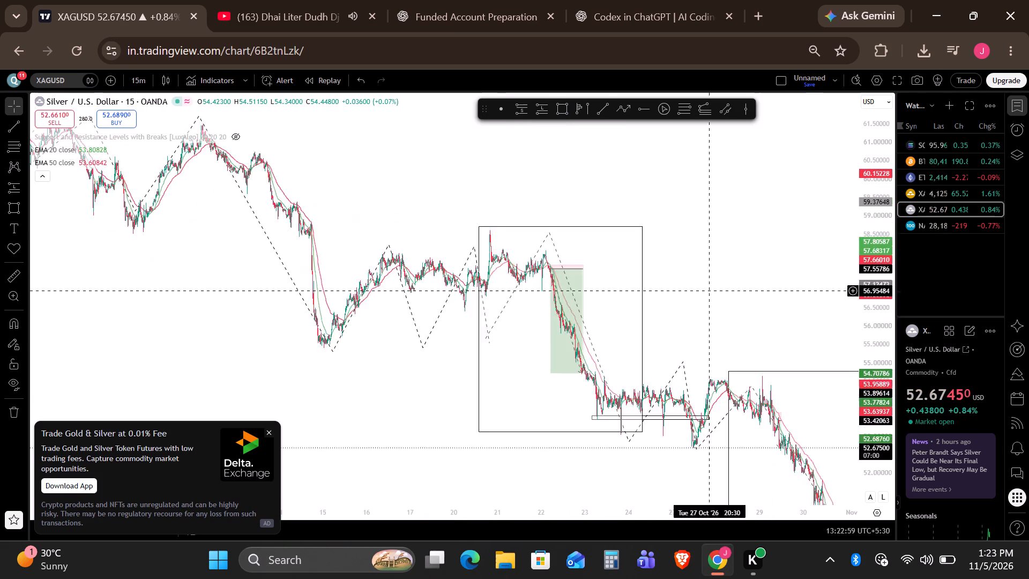
left_click_drag(833, 335, 881, 342)
left_click_drag(578, 181, 612, 284)
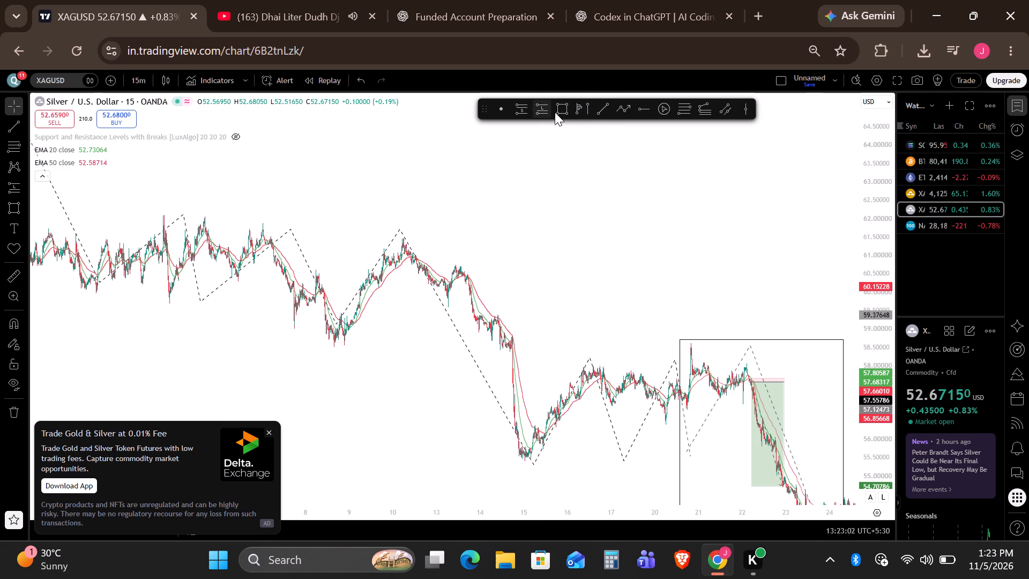
left_click(556, 112)
left_click(377, 237)
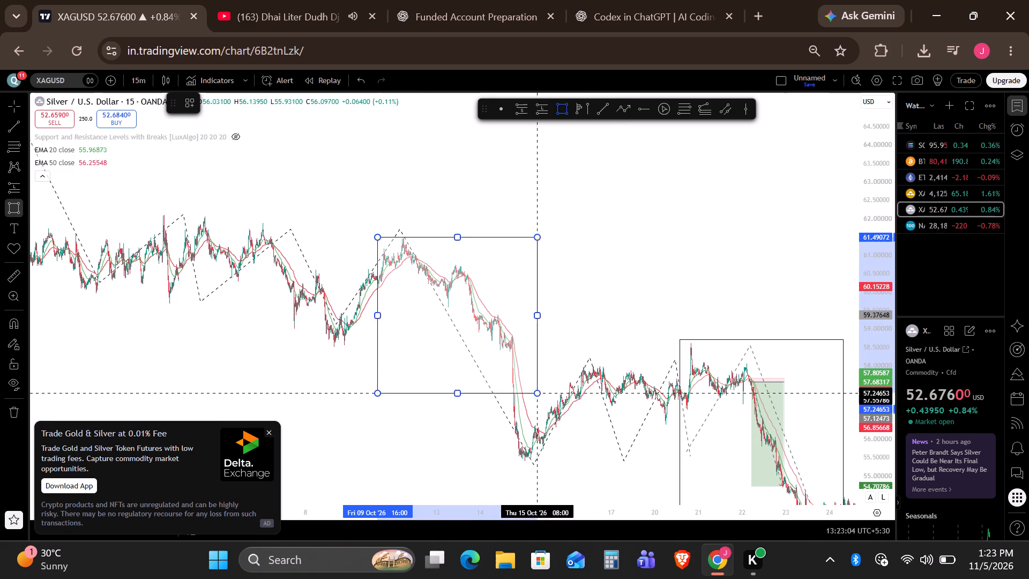
left_click(596, 461)
left_click(637, 325)
Draw a rectangle around the late-September XAGUSD decline, from 21 September at about 67.54 to 30 September at about 60.31.
left_click_drag(662, 275, 727, 206)
scroll(702, 223, "down", 5)
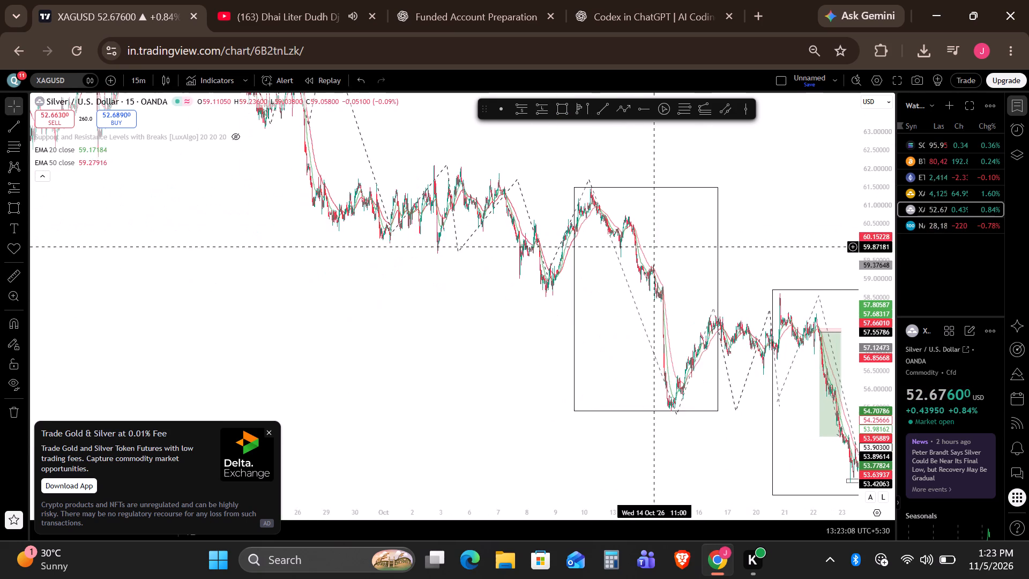
scroll(361, 333, "down", 4)
left_click_drag(435, 262, 554, 515)
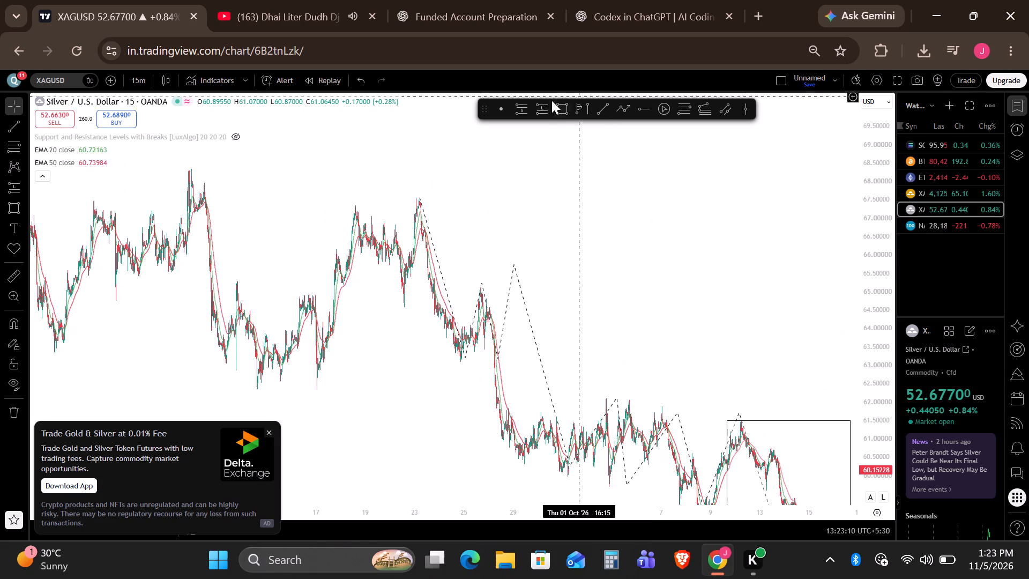
left_click(557, 103)
left_click(385, 198)
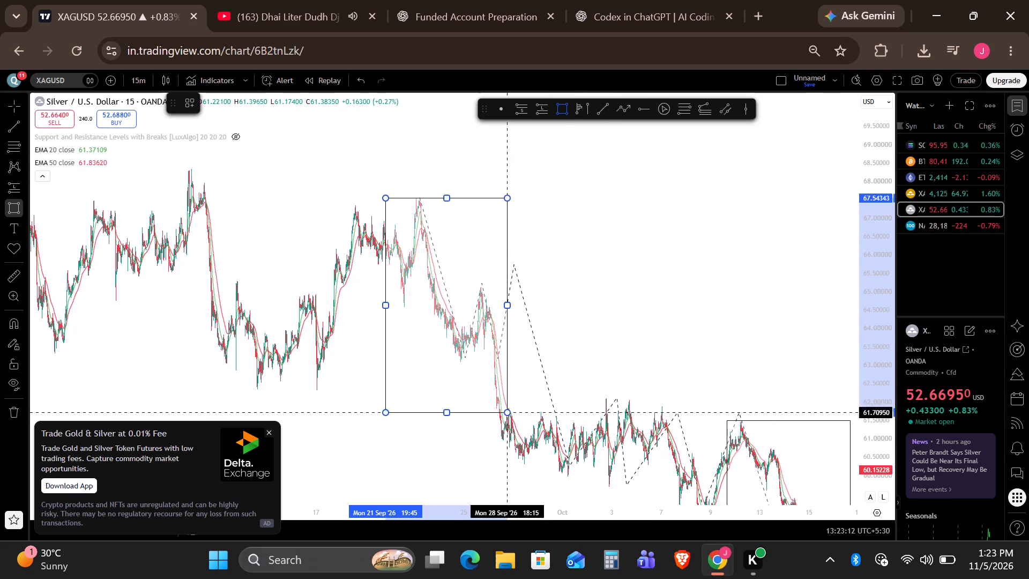
left_click(553, 464)
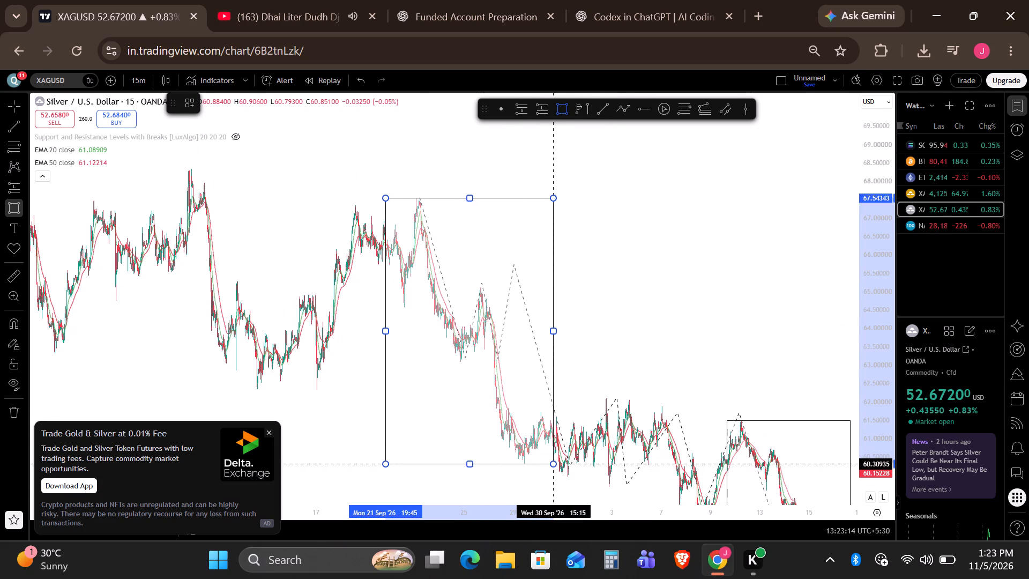
left_click(644, 367)
Draw a wide rectangle over the early-October consolidation, from late September at about 62.09 to 20 October at about 58.56.
left_click_drag(681, 294, 431, 87)
left_click_drag(386, 425, 209, 197)
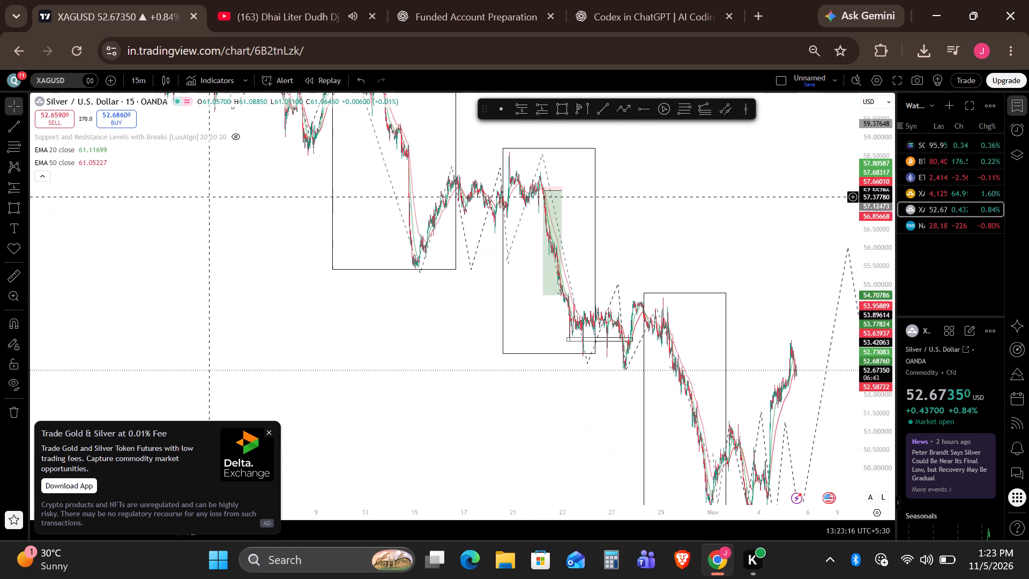
left_click_drag(375, 394, 159, 224)
left_click_drag(293, 350, 241, 417)
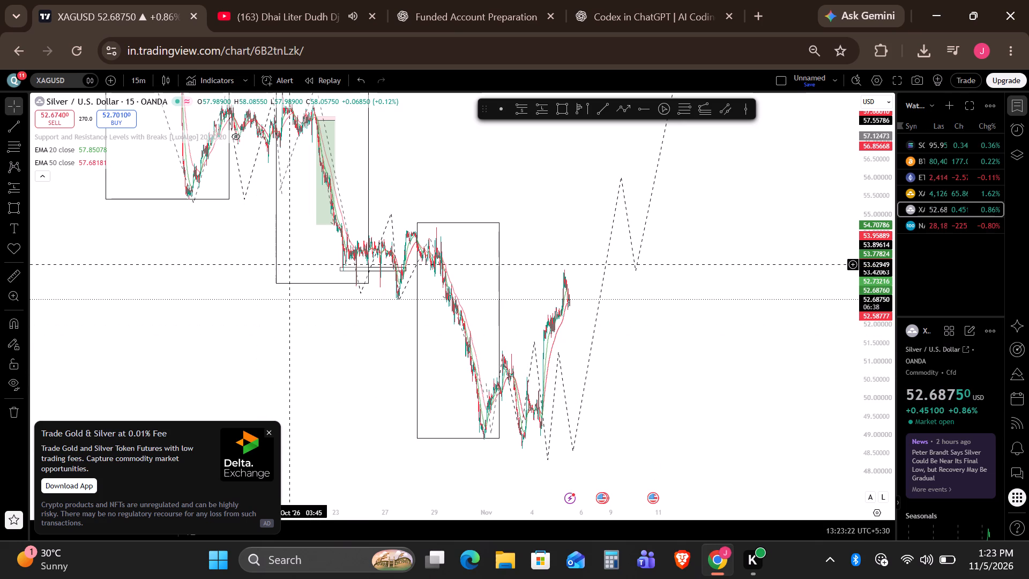
scroll(289, 270, "down", 4)
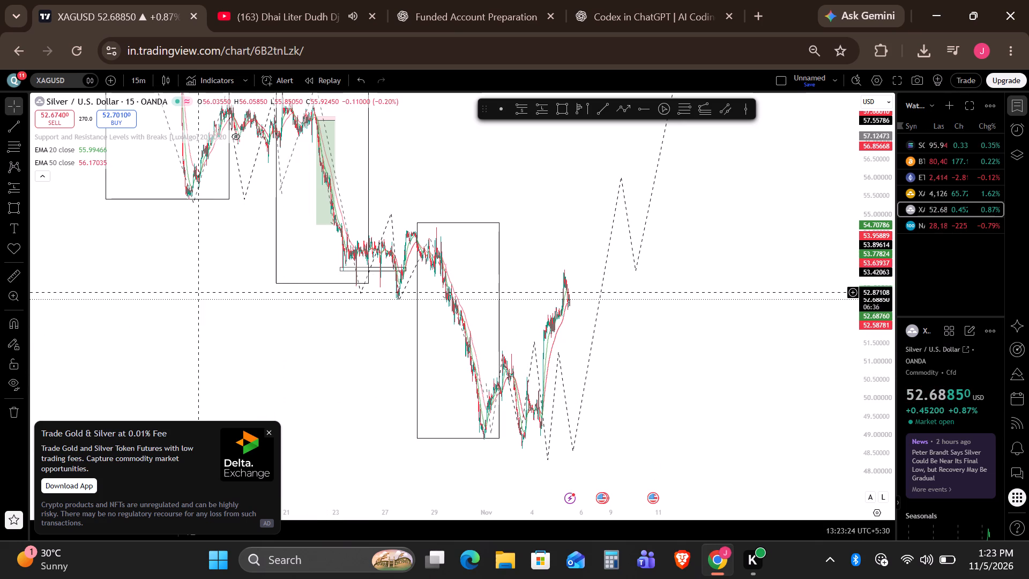
left_click(203, 302)
left_click_drag(203, 302, 564, 539)
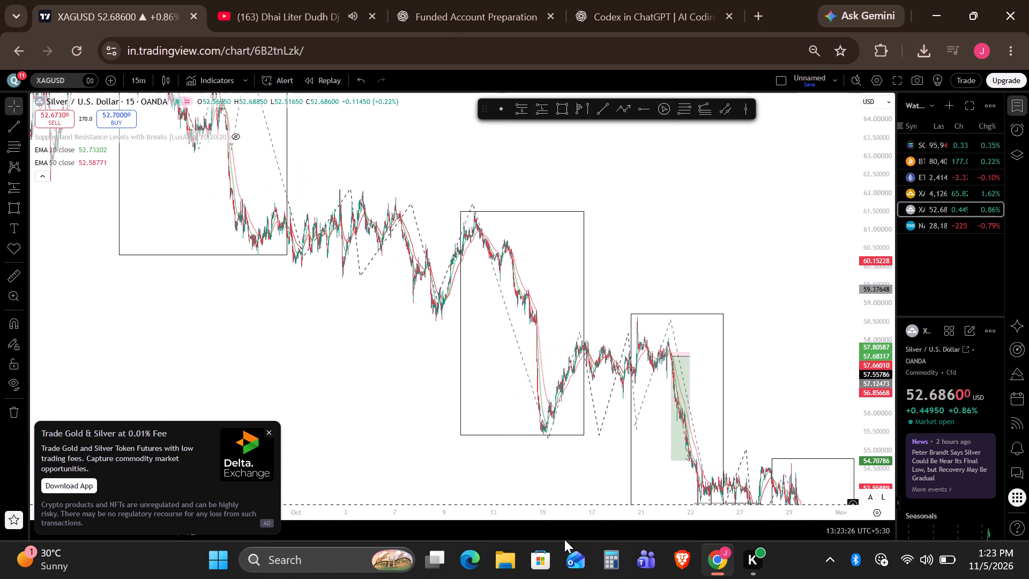
left_click_drag(564, 539, 574, 509)
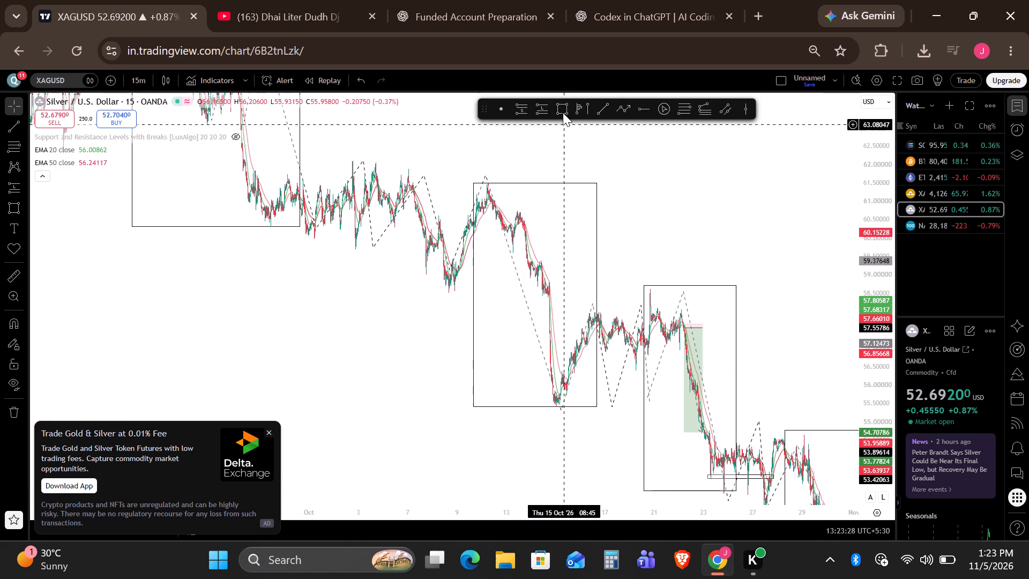
left_click(563, 108)
left_click(196, 161)
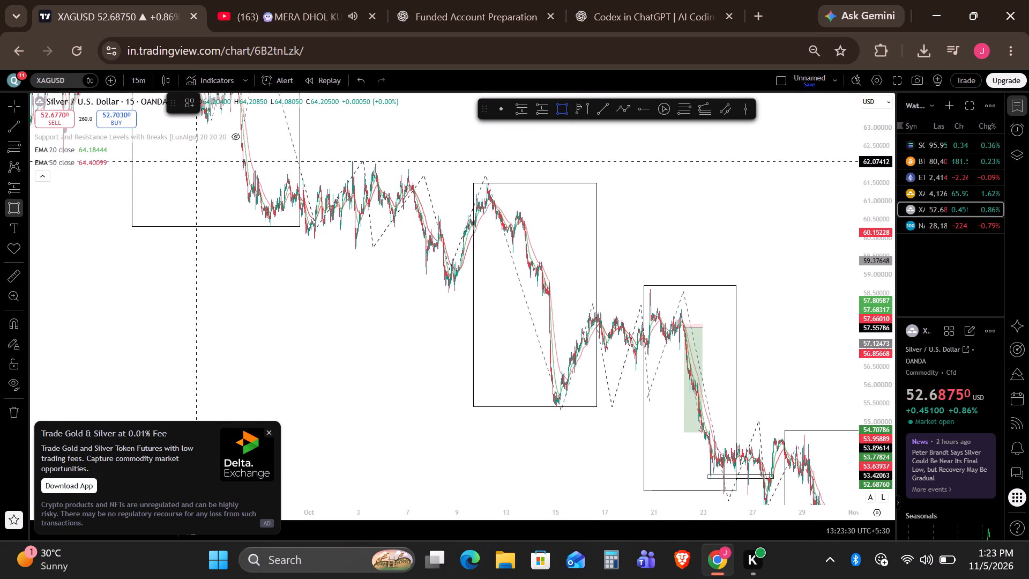
left_click(648, 291)
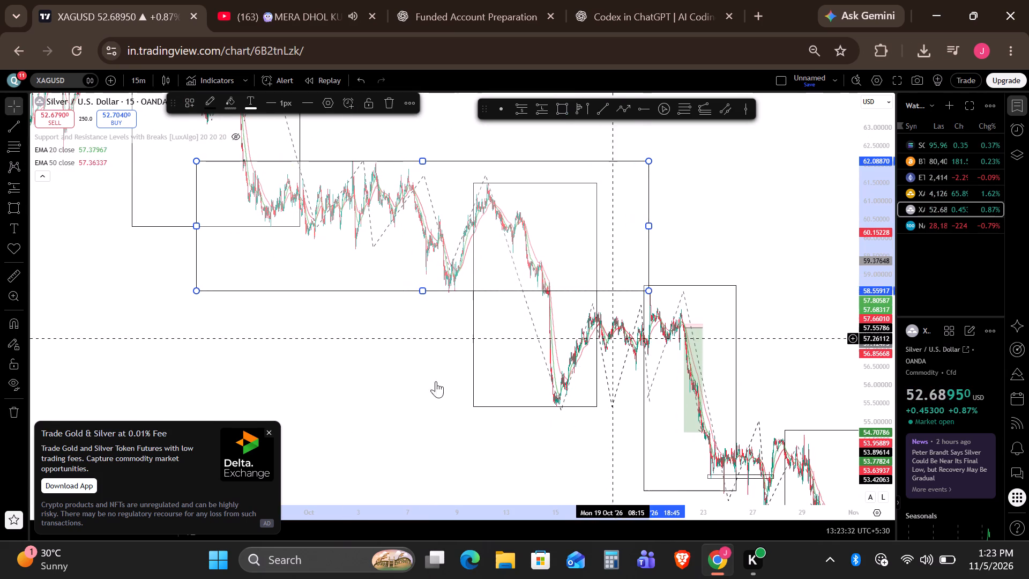
left_click(429, 378)
Draw a rectangle over the mid-October consolidation, from 14 October at about 58.25 to 27 October at about 56.53.
left_click_drag(428, 378, 313, 280)
left_click_drag(412, 373, 364, 406)
left_click(562, 115)
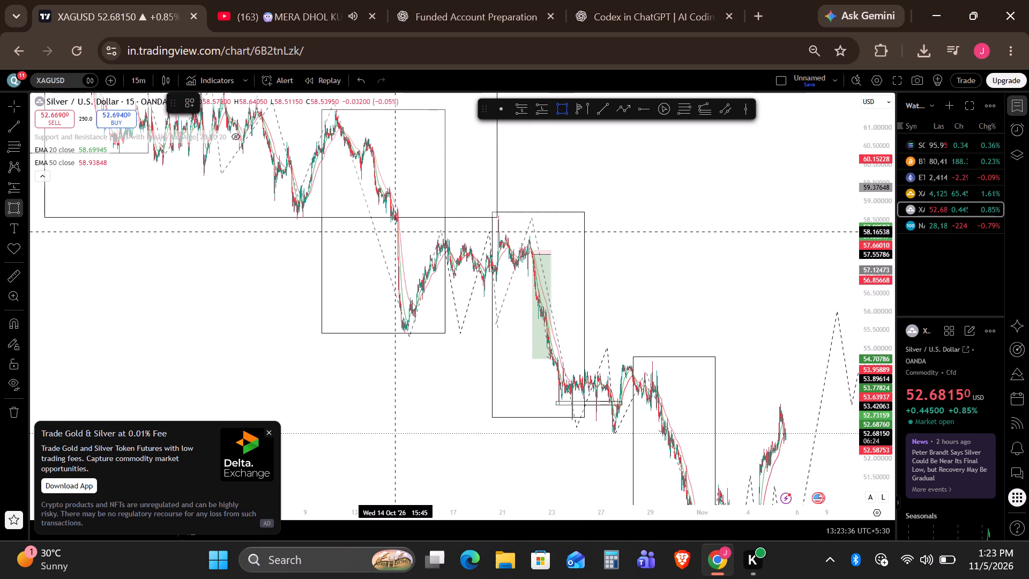
left_click(391, 228)
left_click(614, 291)
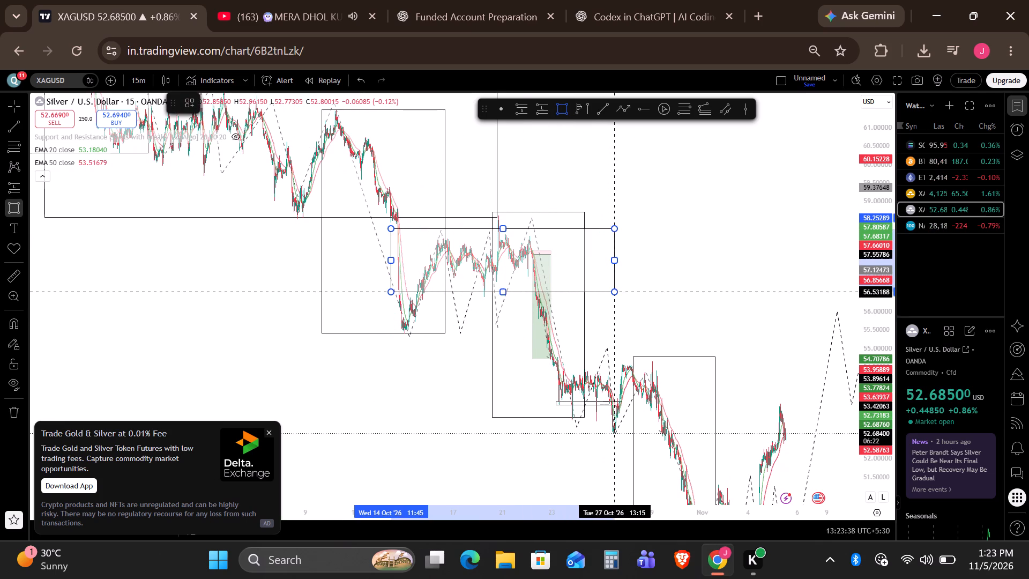
left_click(722, 296)
Draw a rectangle over the late-October consolidation, from 20 October at about 54.62 to early November at about 52.8.
left_click_drag(722, 296, 562, 149)
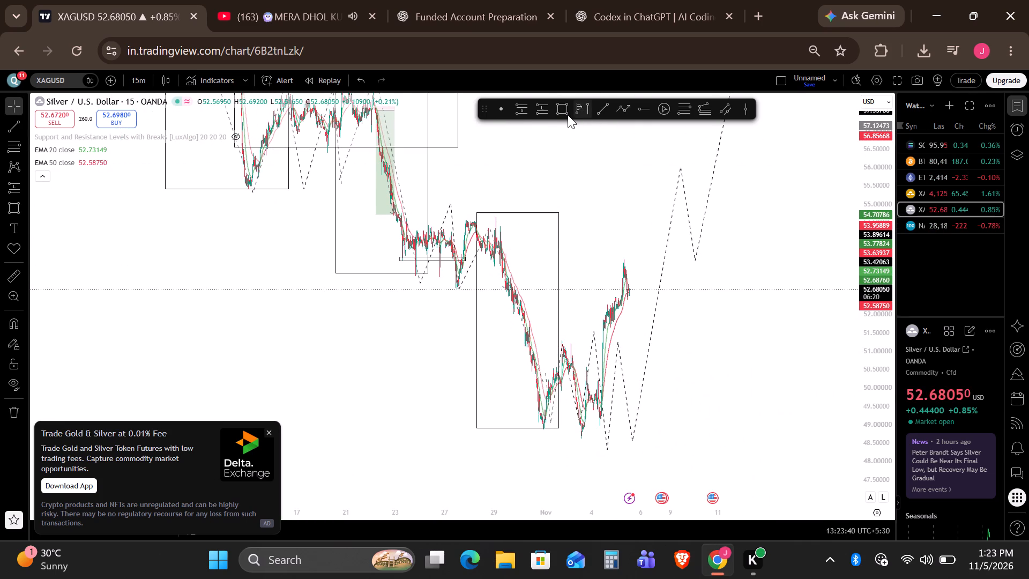
left_click(562, 113)
left_click(342, 218)
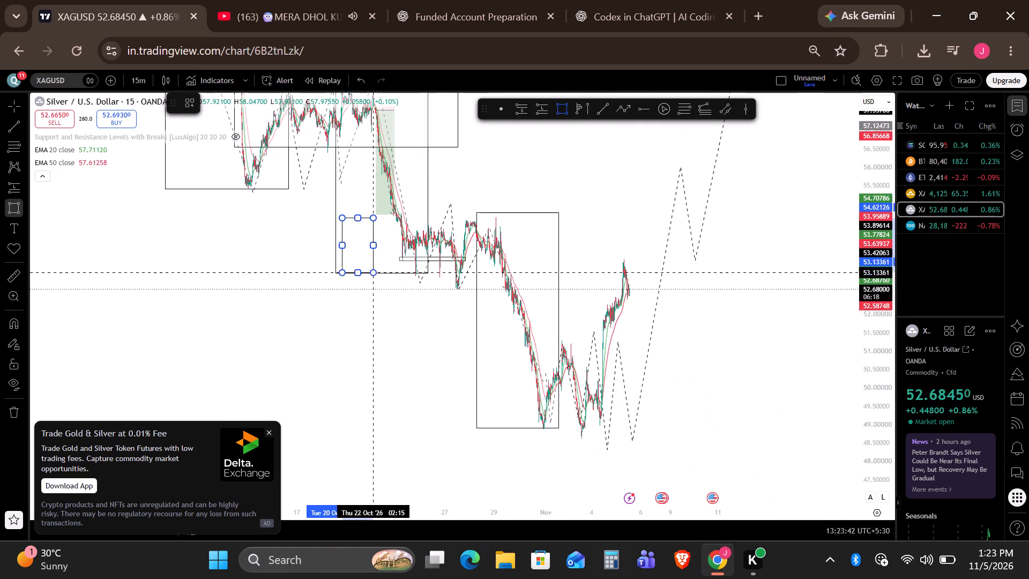
left_click(576, 287)
left_click(737, 338)
Draw a rectangle ahead of current price across the projected path, starting 5 November and spanning about 55.35 to 53.31.
left_click_drag(738, 335, 725, 347)
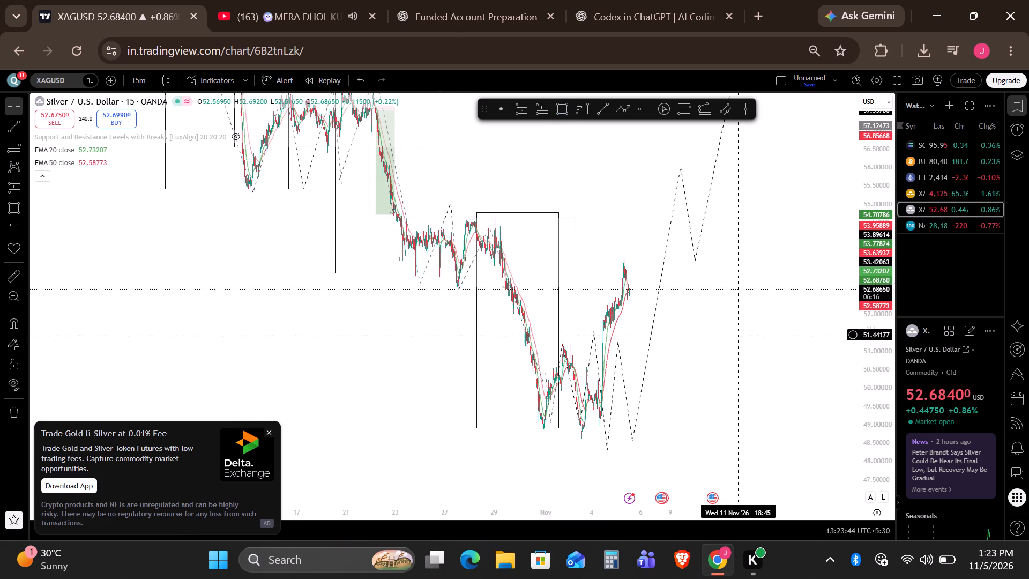
left_click_drag(725, 347, 630, 411)
left_click_drag(630, 411, 607, 327)
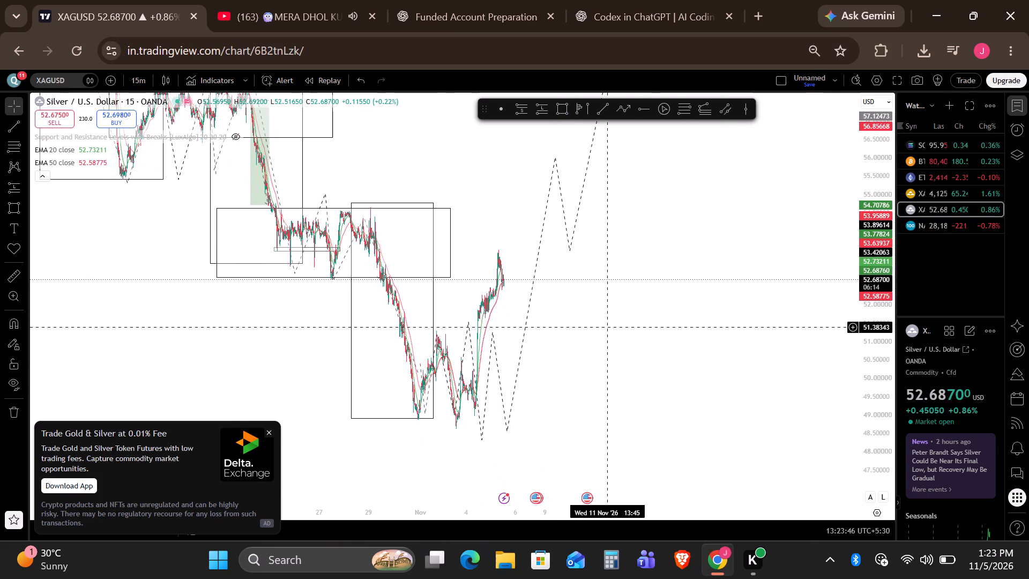
left_click(557, 100)
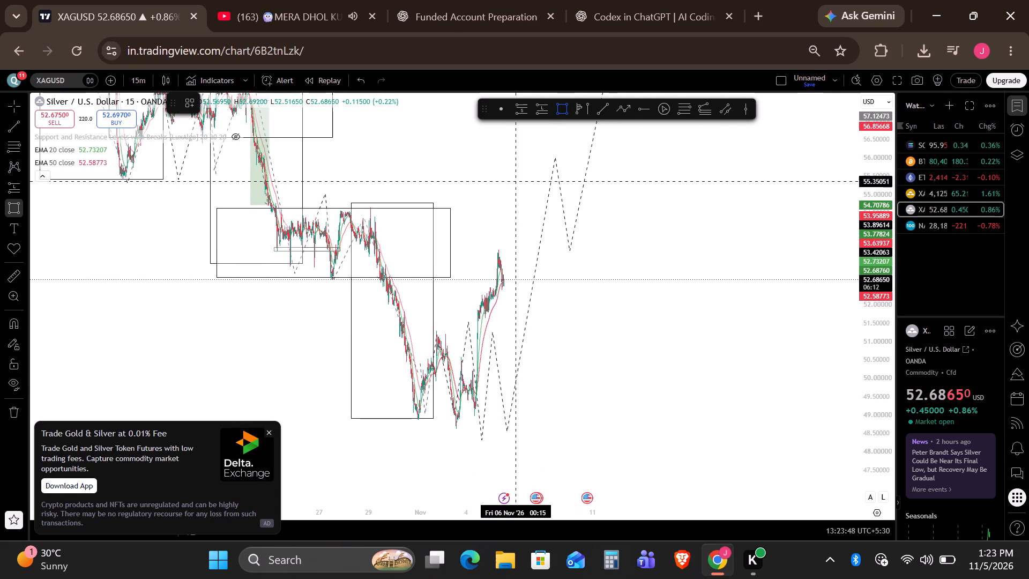
left_click(512, 181)
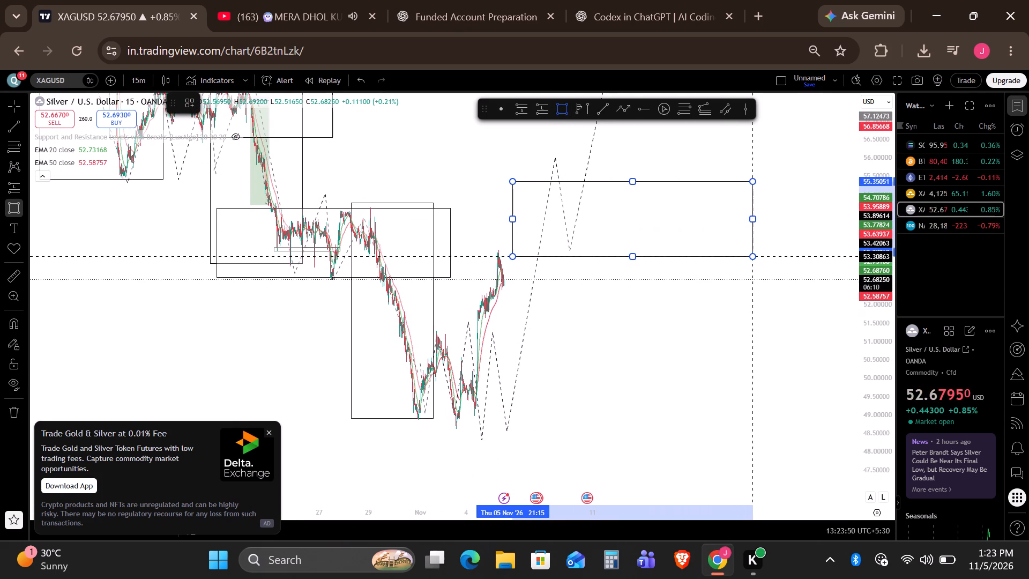
left_click(752, 256)
left_click(721, 358)
Extend the projected rectangle's start back to 4 November at about 10:45.
left_click_drag(670, 314, 695, 335)
scroll(695, 335, "down", 3)
left_click_drag(878, 164, 823, 404)
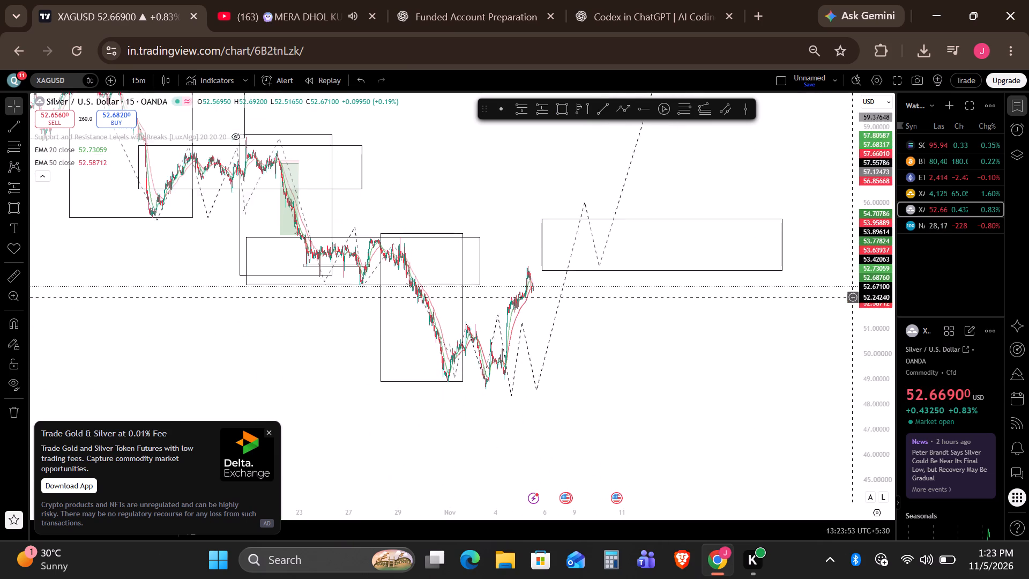
left_click_drag(823, 404, 822, 406)
scroll(681, 404, "down", 3)
left_click_drag(625, 404, 777, 449)
scroll(776, 447, "down", 3)
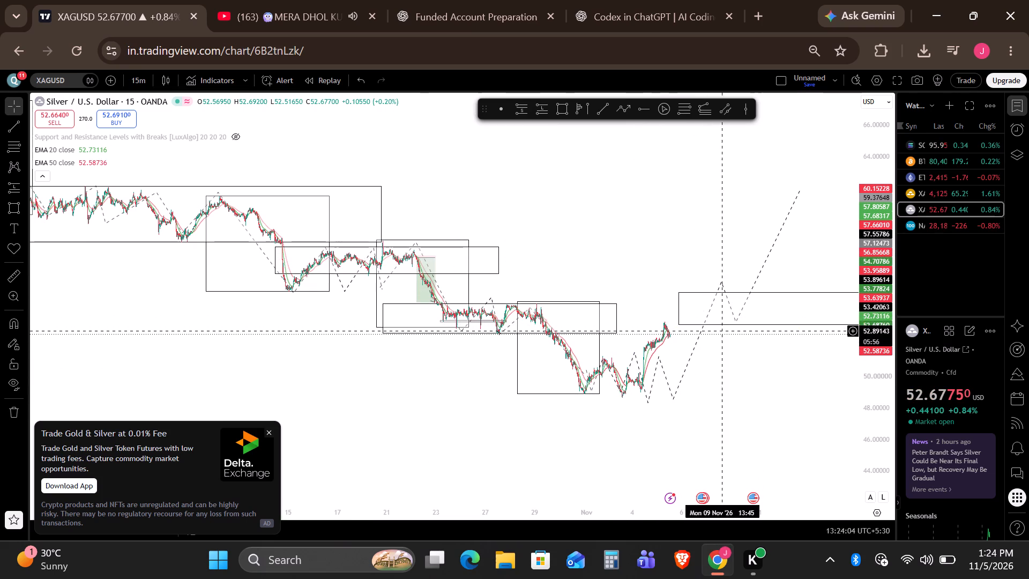
left_click_drag(740, 371, 660, 383)
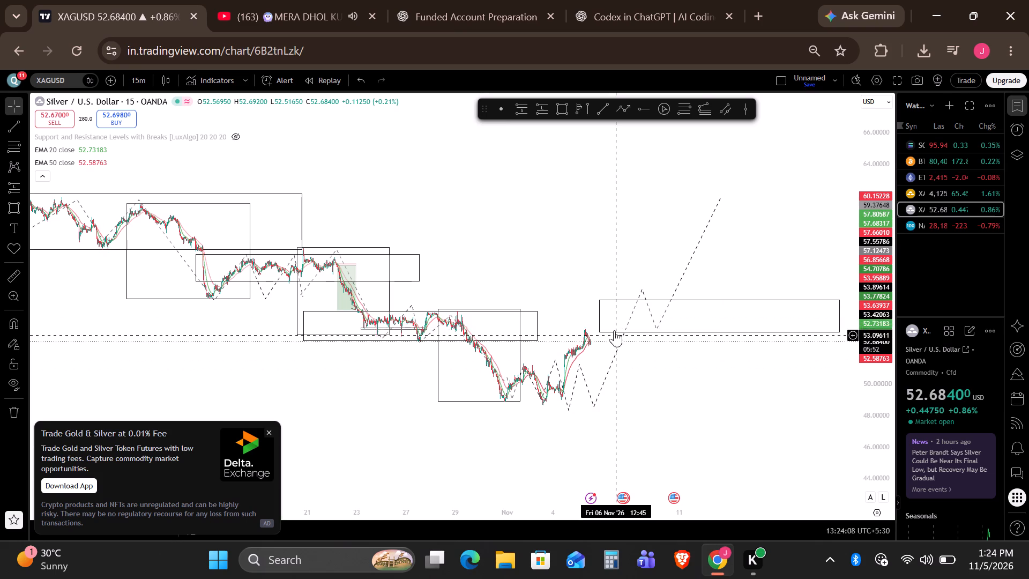
left_click_drag(598, 315, 561, 327)
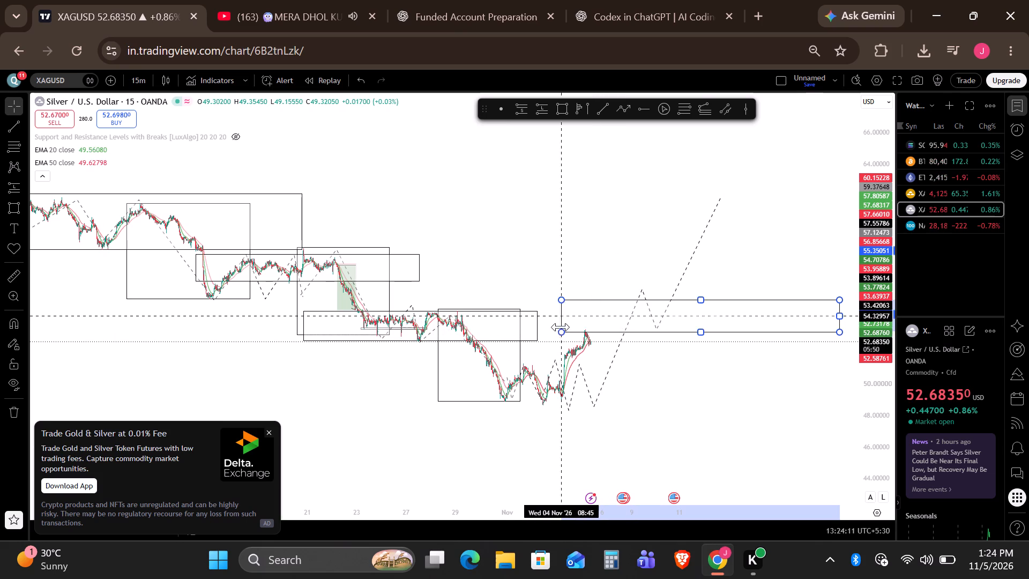
left_click_drag(561, 327, 563, 339)
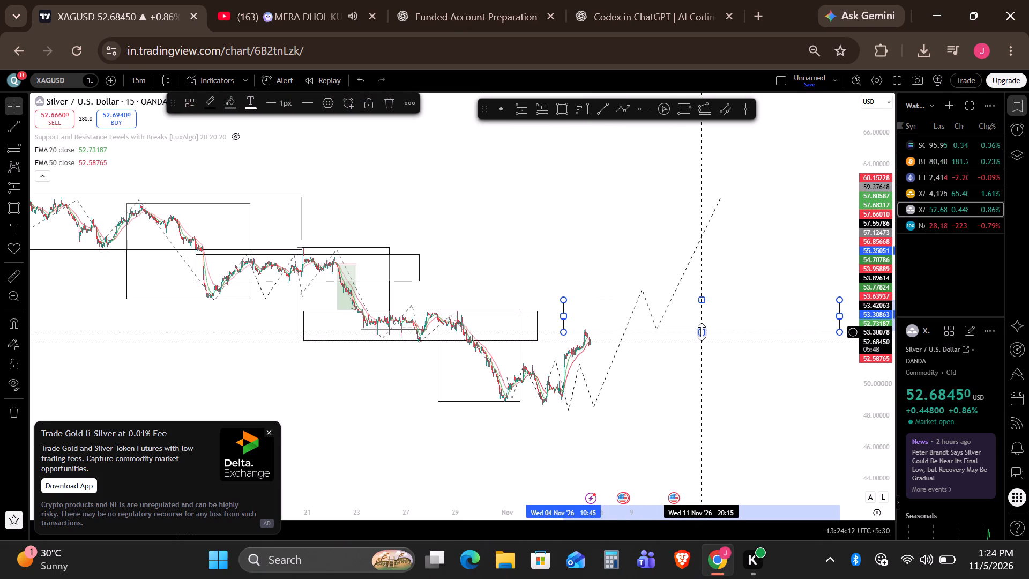
Resize the projected rectangle to span about 54.77 to 52.79 and shorten its far end to mid-November.
left_click_drag(702, 332, 705, 341)
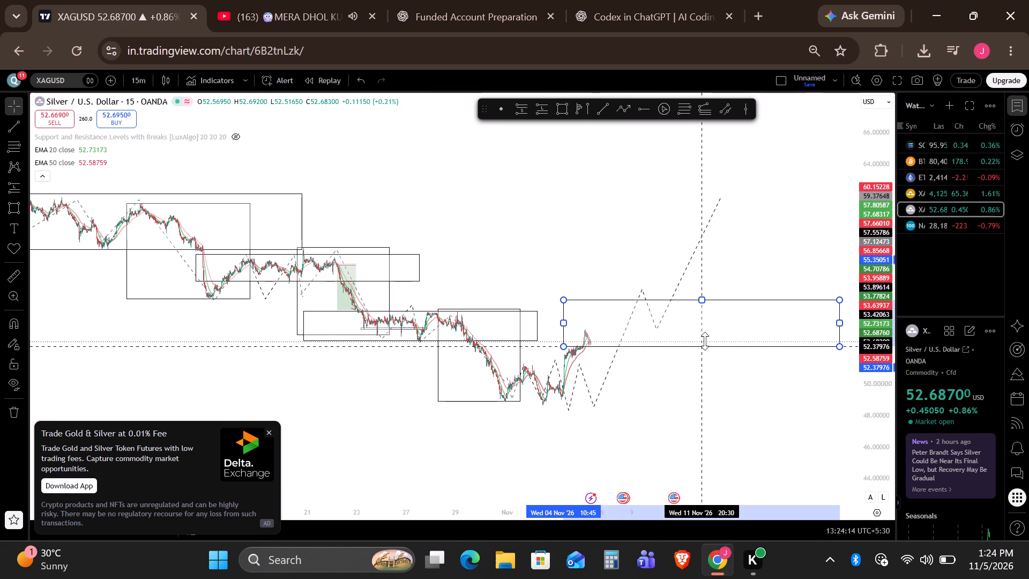
left_click_drag(705, 341, 705, 340)
left_click_drag(703, 300, 706, 306)
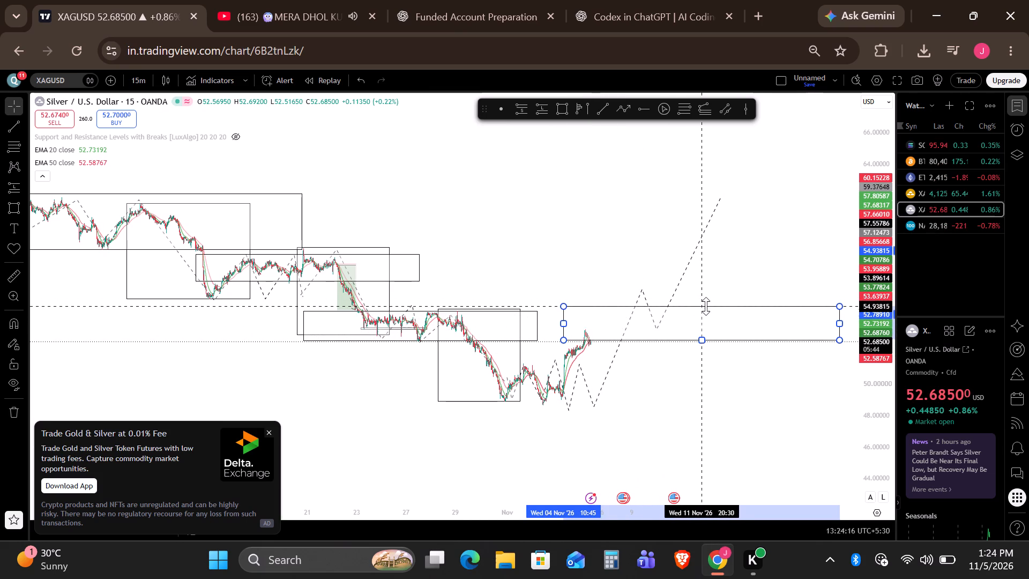
left_click_drag(706, 306, 711, 309)
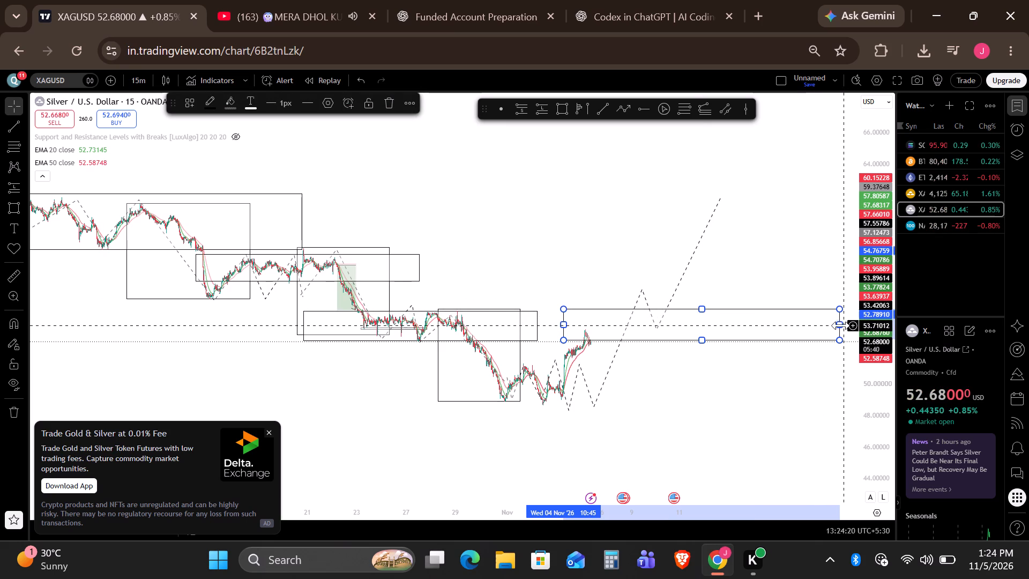
left_click_drag(841, 325, 743, 337)
left_click(725, 377)
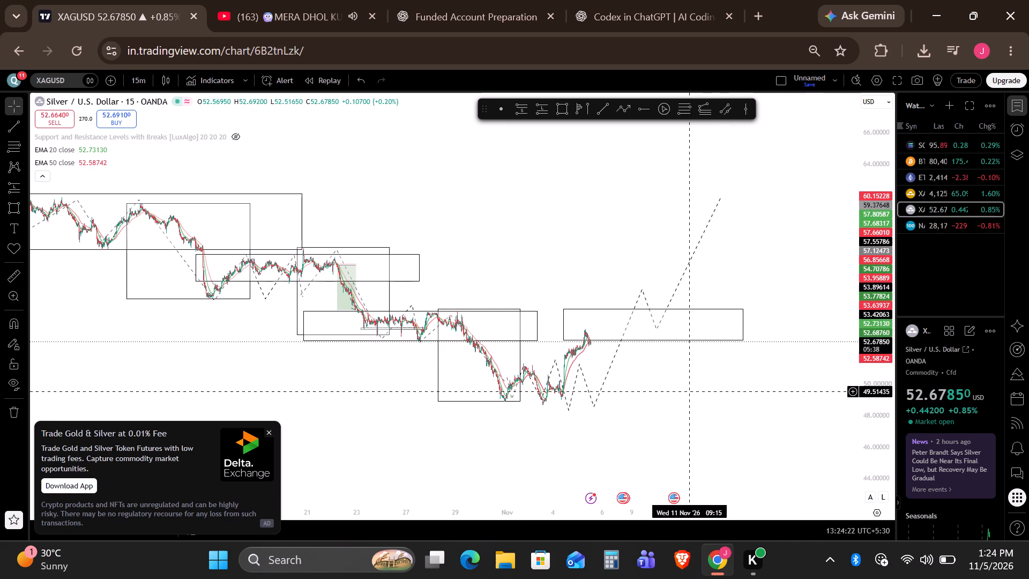
Compare the sequence of rectangles since late September with the projected November rectangle and upward path.
scroll(689, 391, "down", 4)
left_click_drag(330, 403, 664, 482)
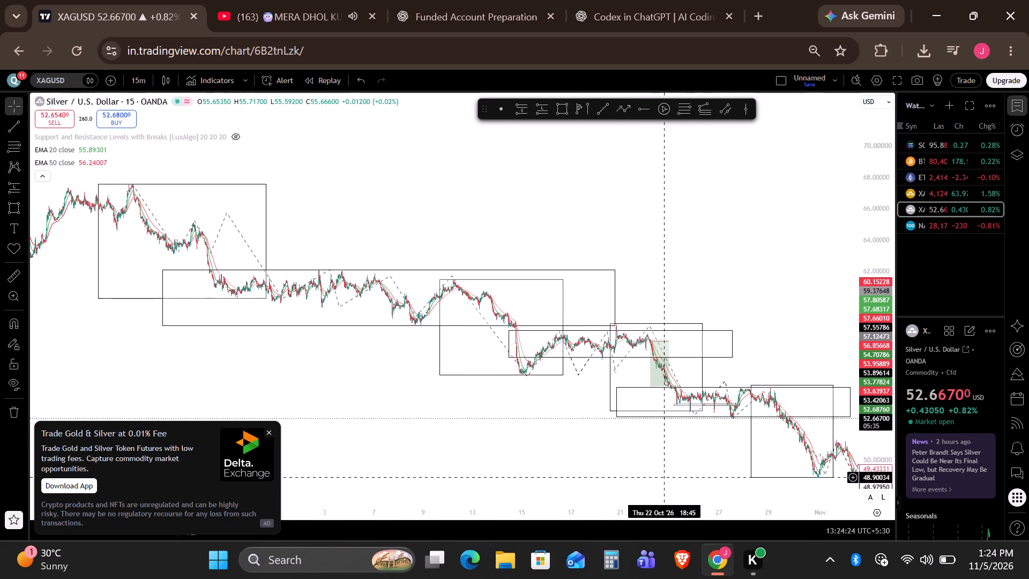
left_click_drag(664, 482, 307, 343)
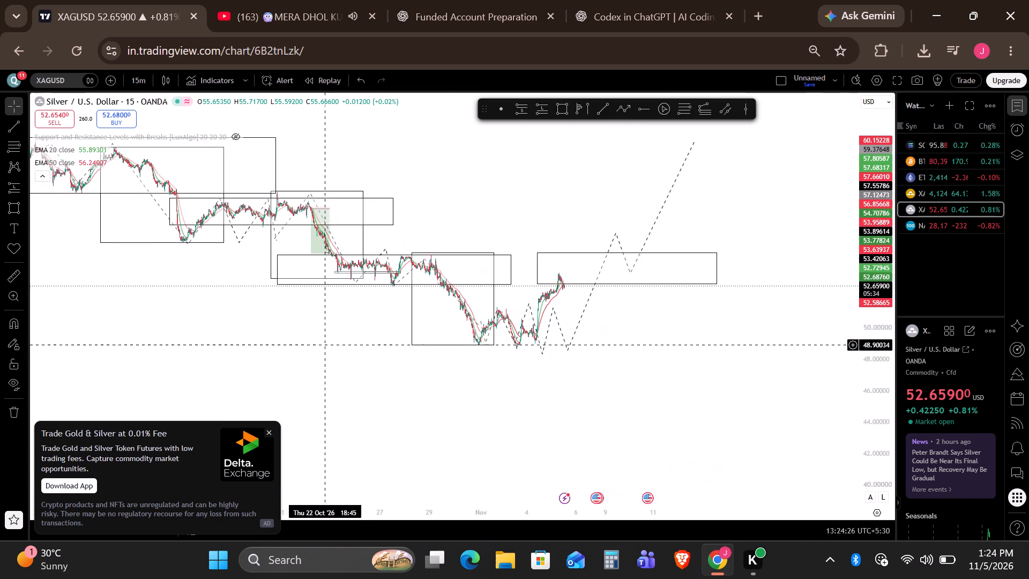
left_click_drag(307, 343, 233, 393)
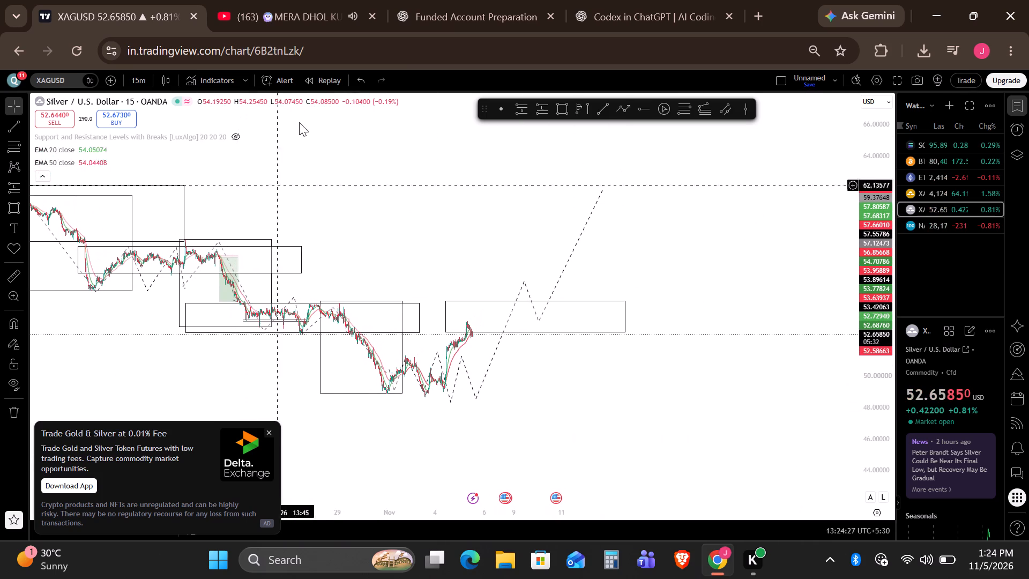